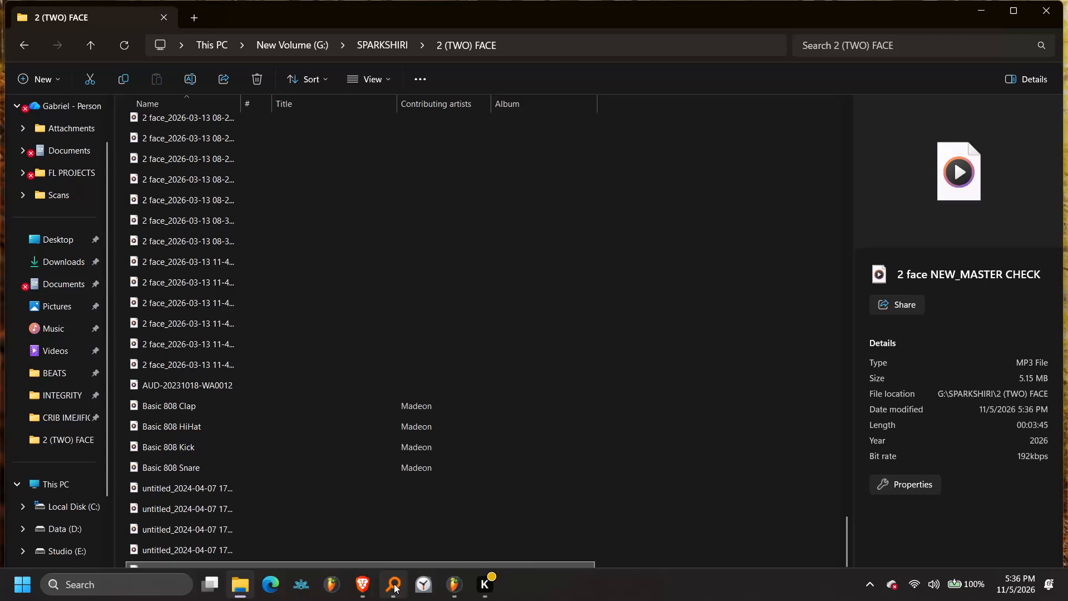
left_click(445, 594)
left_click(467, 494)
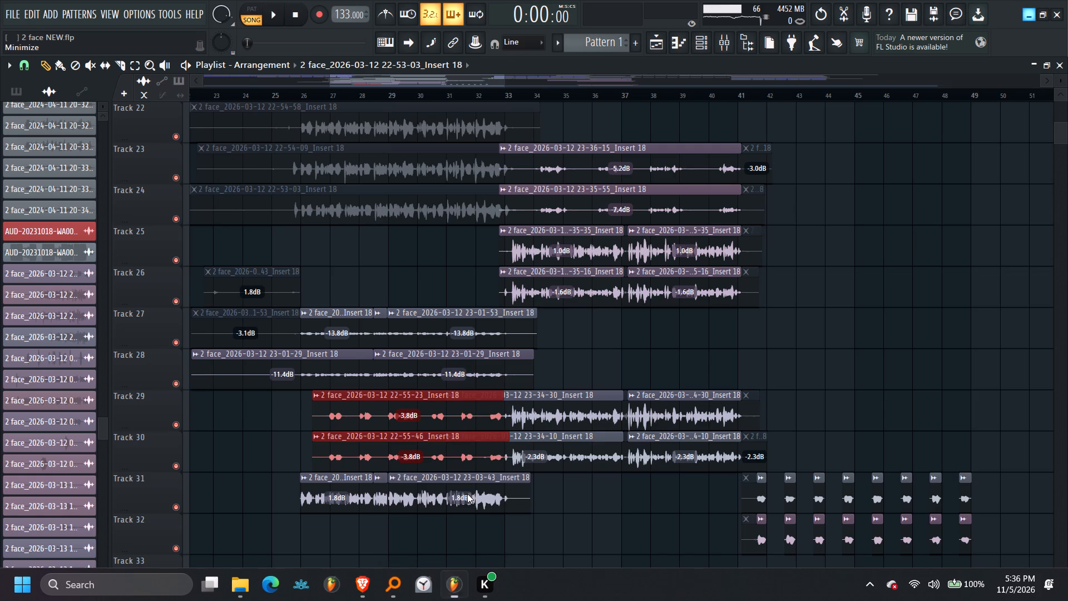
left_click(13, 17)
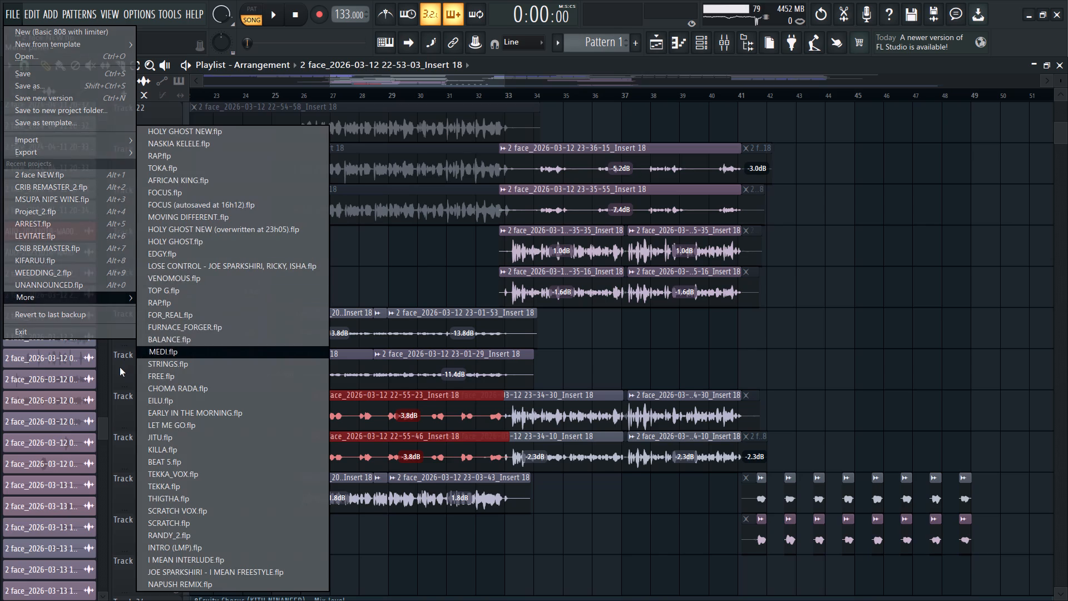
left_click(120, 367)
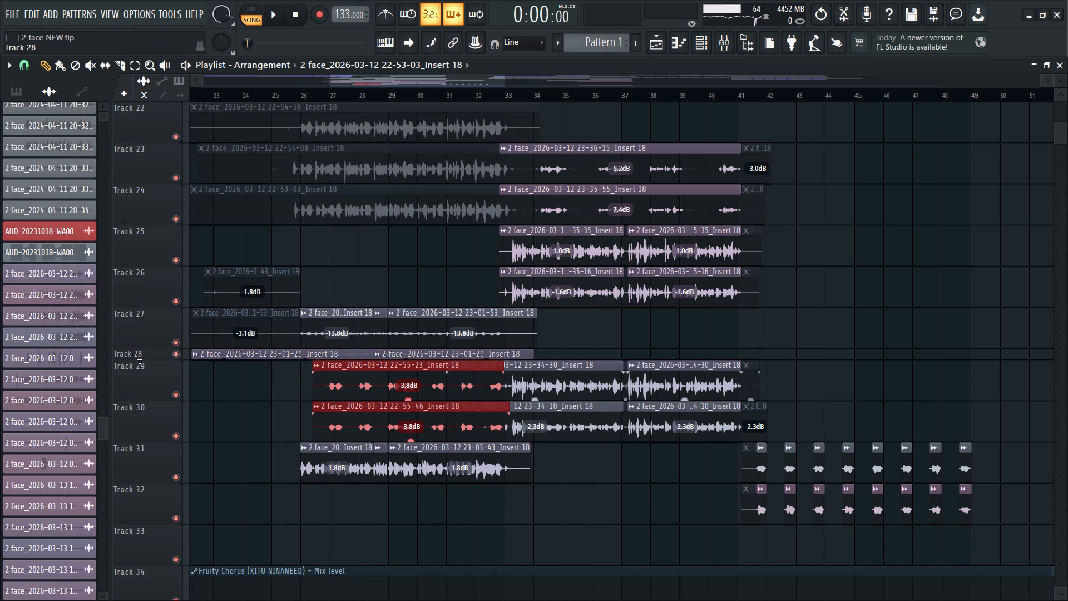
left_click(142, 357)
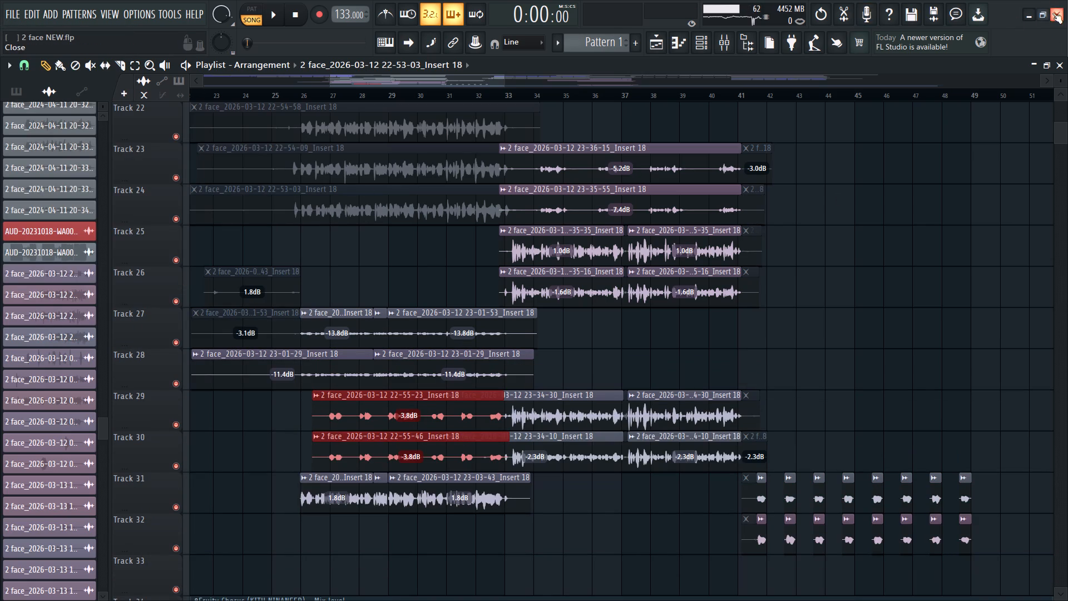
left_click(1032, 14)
Go up to the SPARKSHIRI folder, find the 40 DAYS folder and open the 40 DAYS subfolder inside it.
left_click(374, 38)
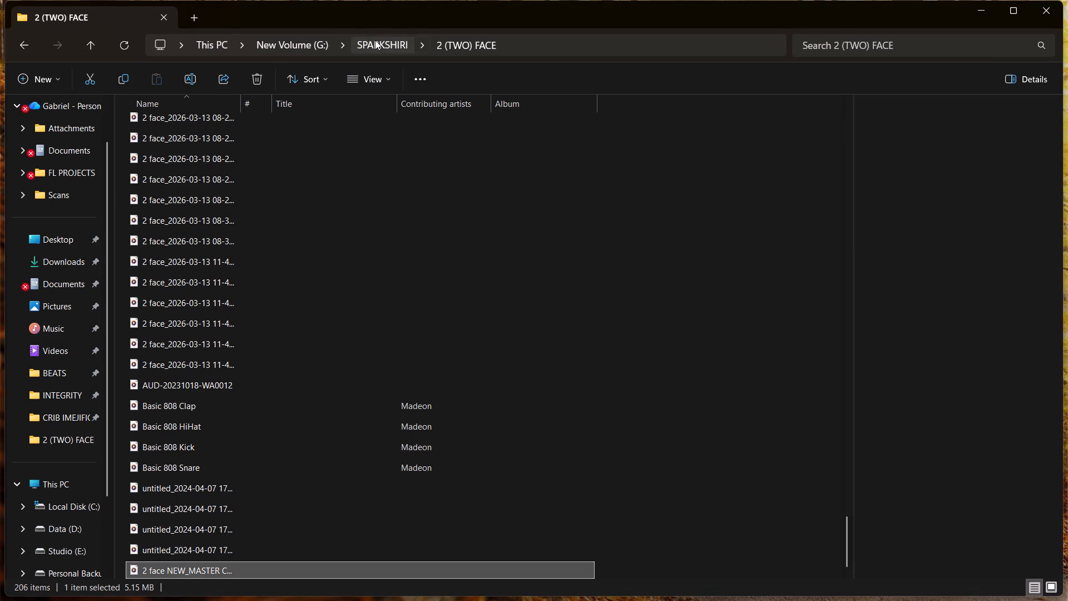
scroll(227, 253, "down", 2)
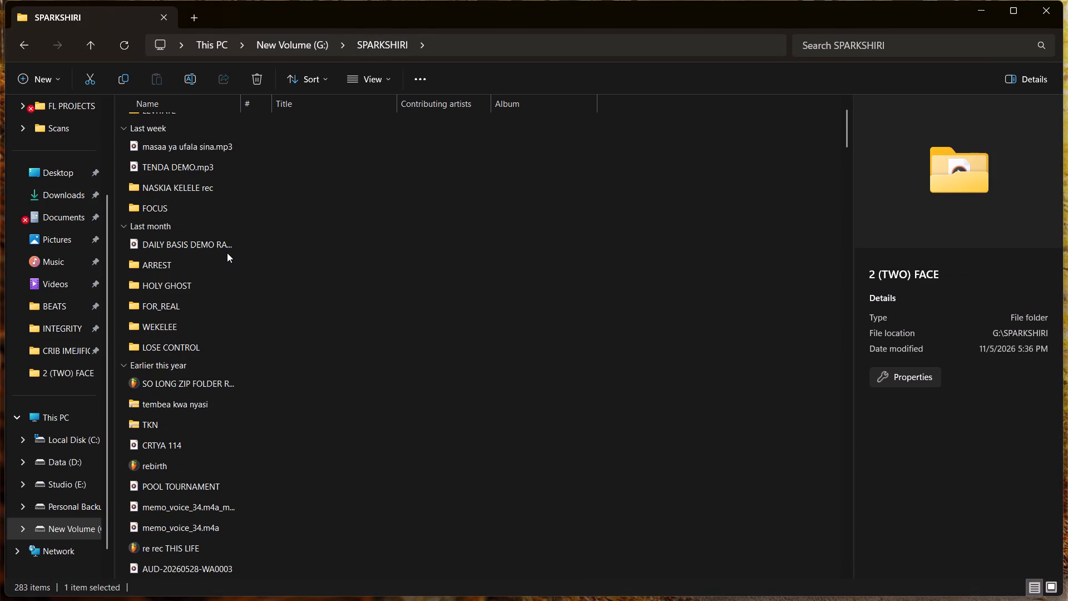
scroll(227, 253, "down", 12)
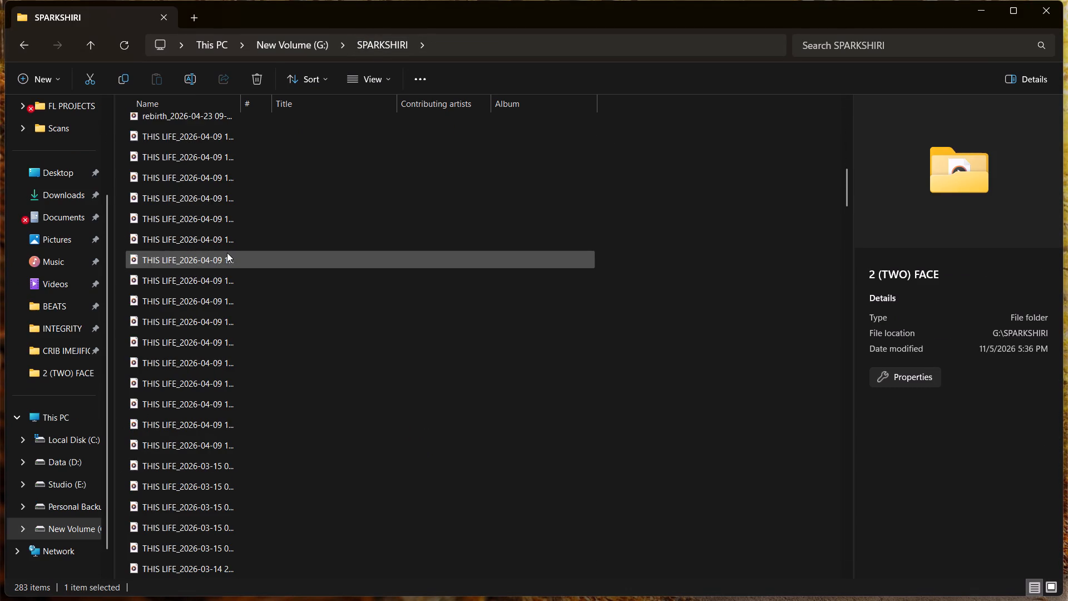
scroll(227, 253, "down", 20)
scroll(227, 253, "down", 5)
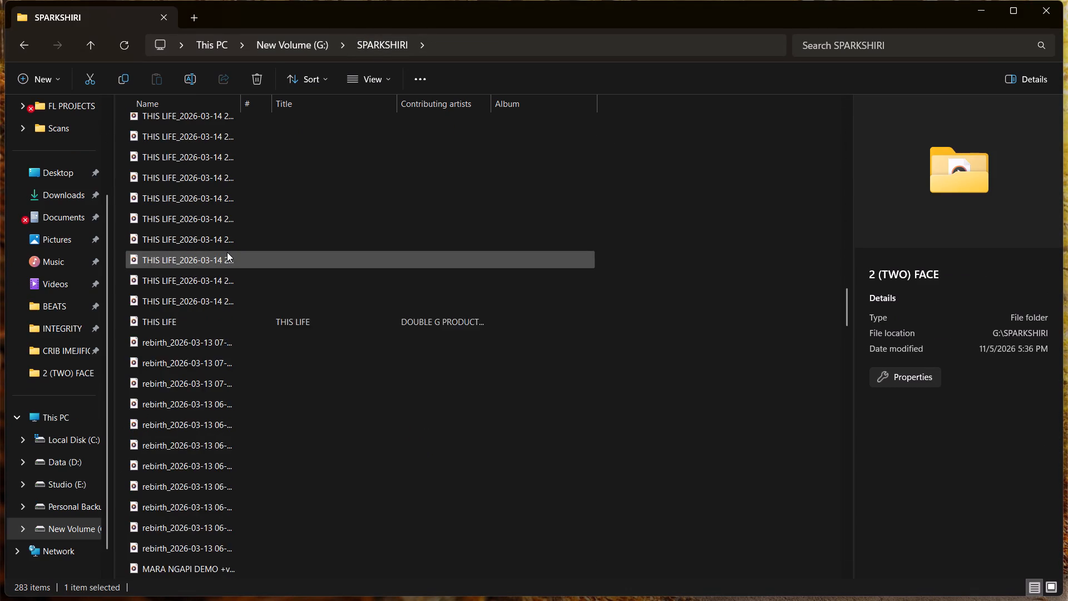
scroll(227, 252, "down", 6)
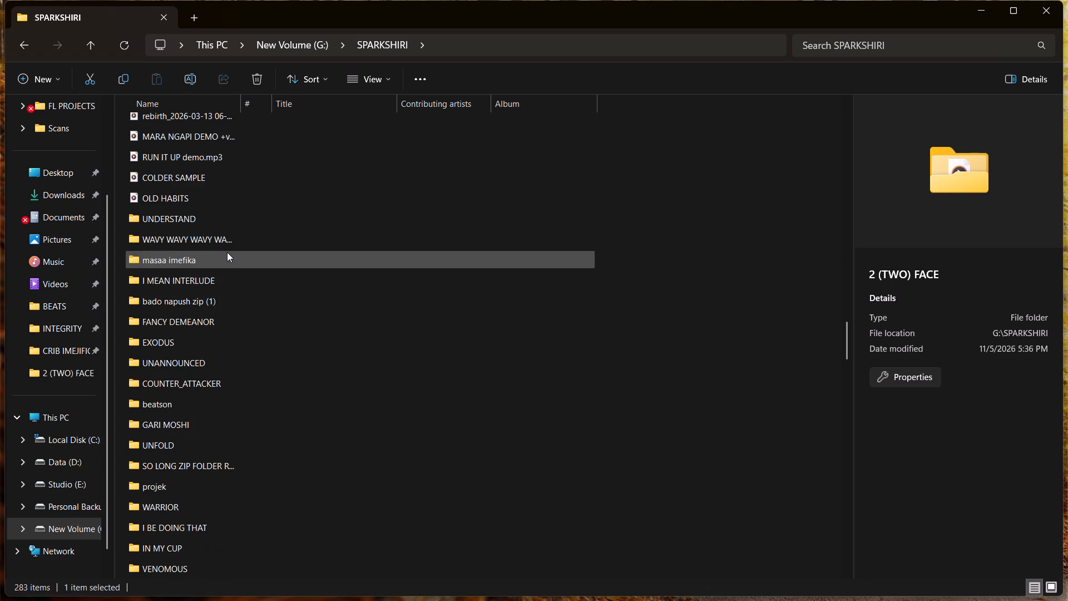
scroll(227, 252, "down", 4)
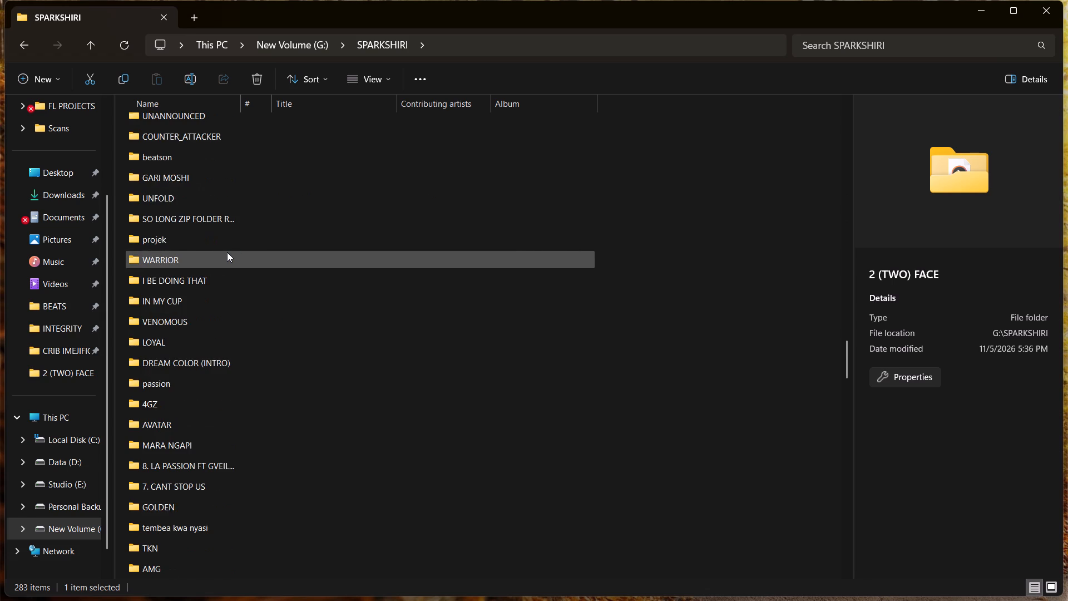
scroll(227, 252, "down", 4)
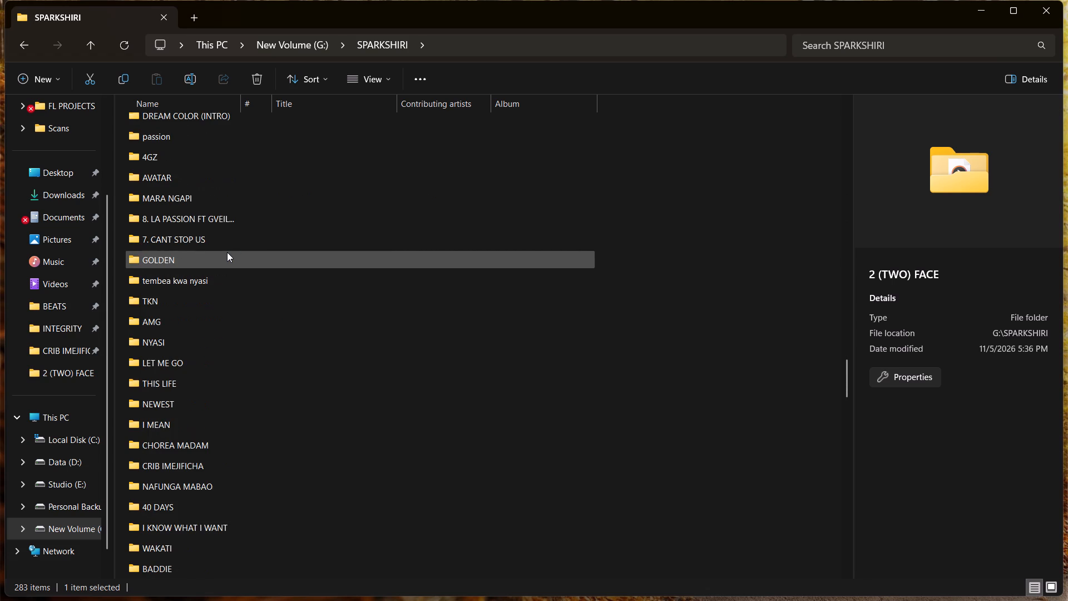
scroll(227, 252, "down", 2)
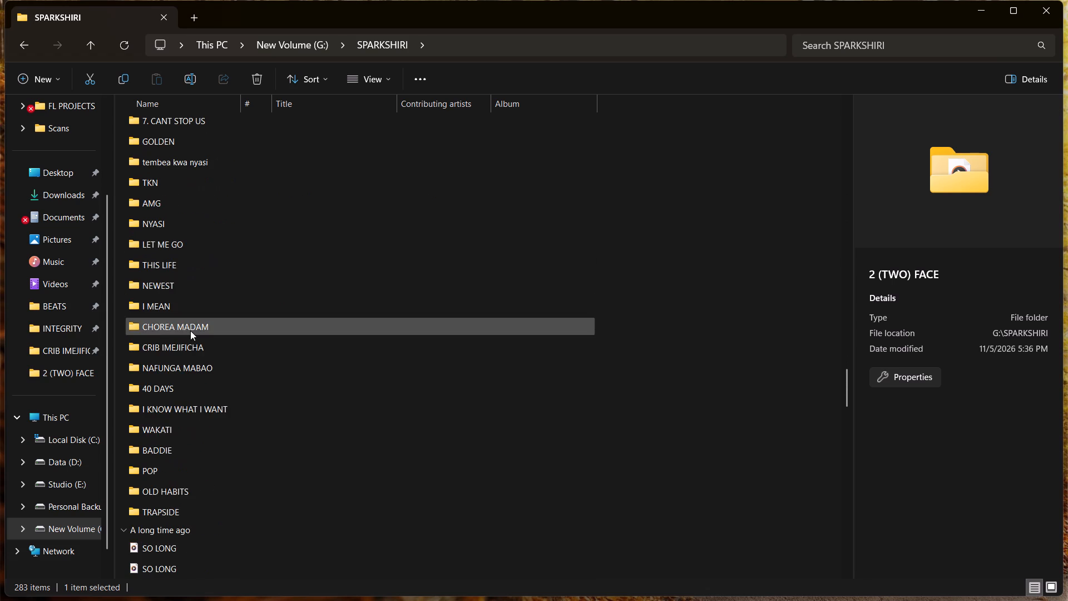
double_click(169, 387)
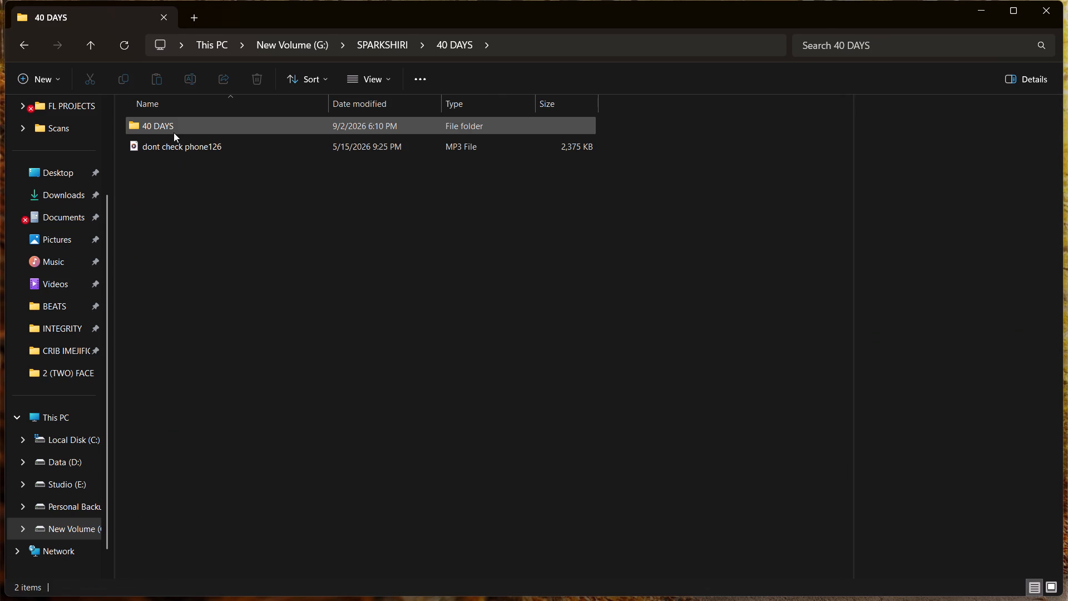
double_click(182, 125)
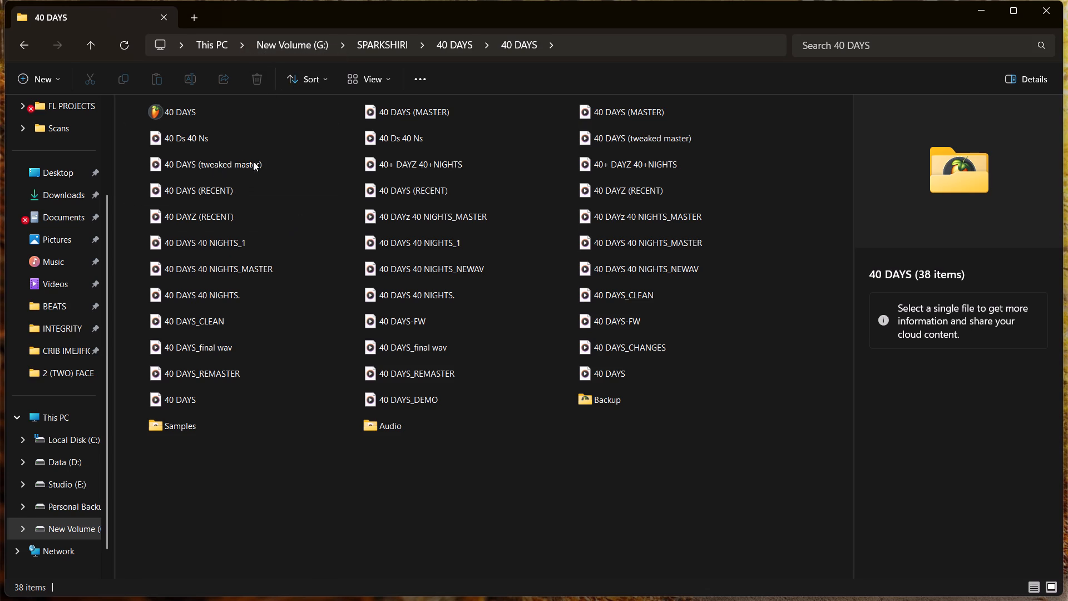
Open the 40 DAYS project in FL Studio, saving the changes to 2 face NEW.flp and dismissing the missing-sample notice.
double_click(207, 118)
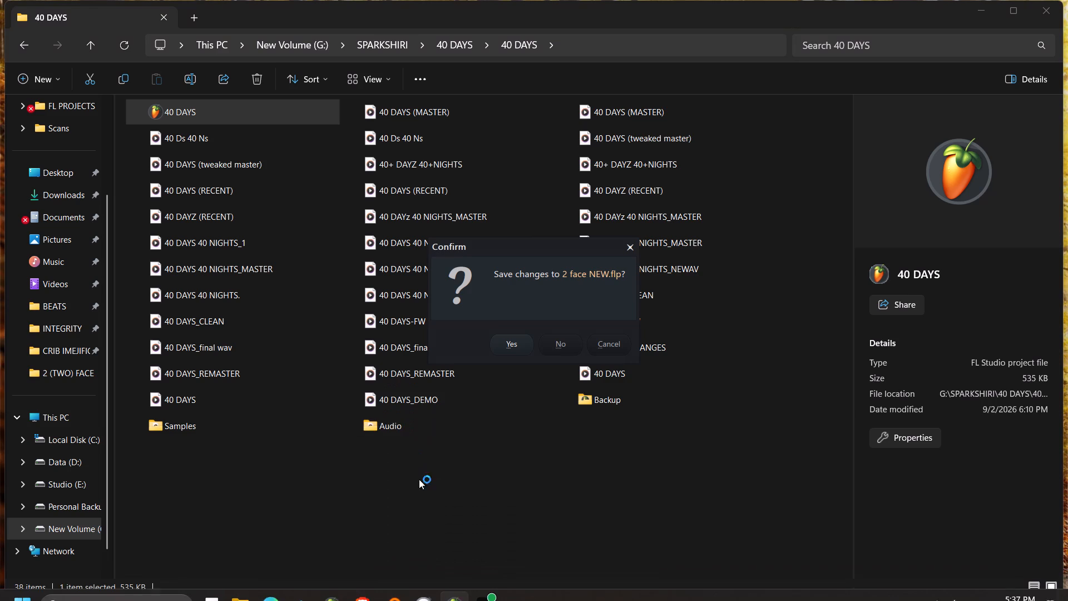
left_click(519, 341)
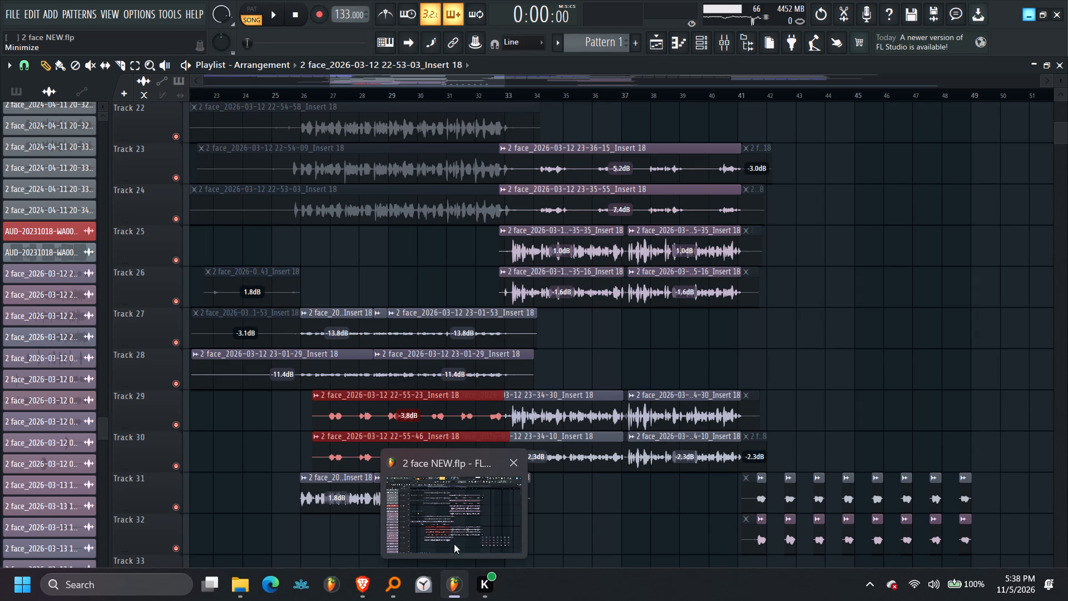
left_click(456, 588)
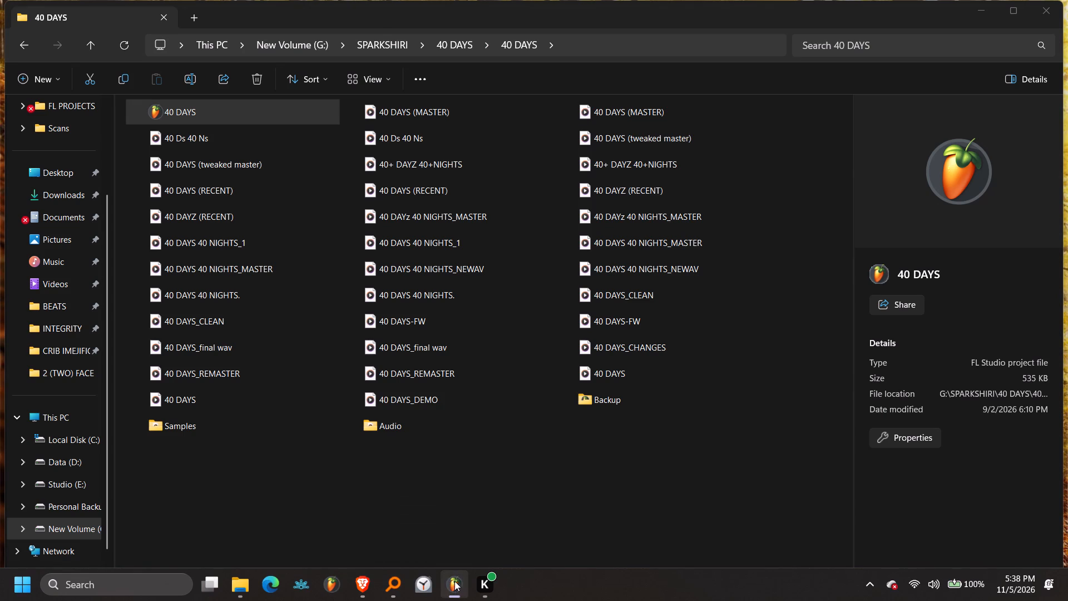
left_click(456, 591)
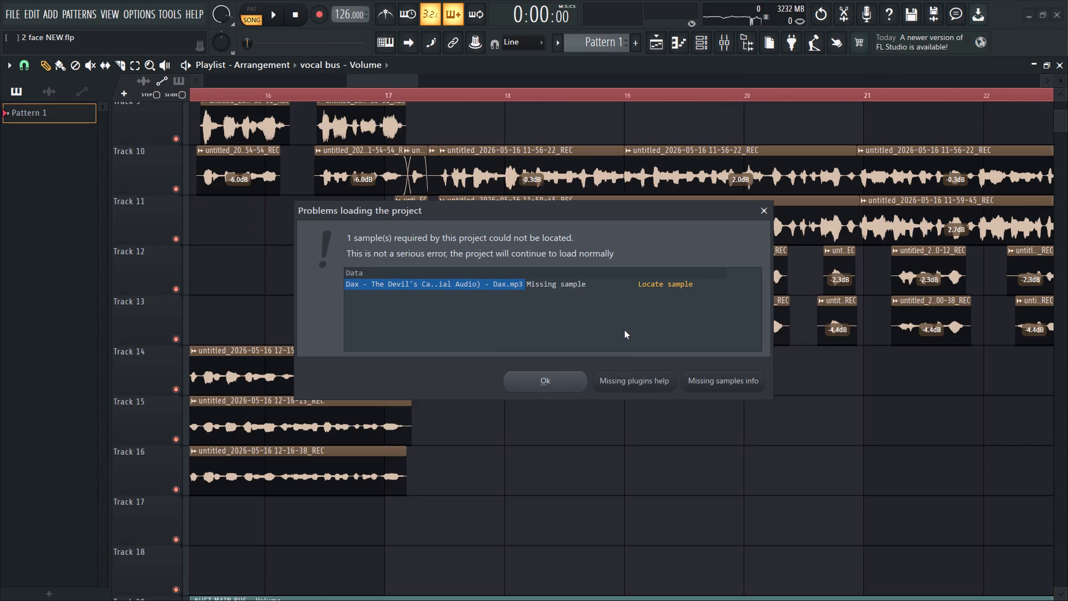
left_click(559, 387)
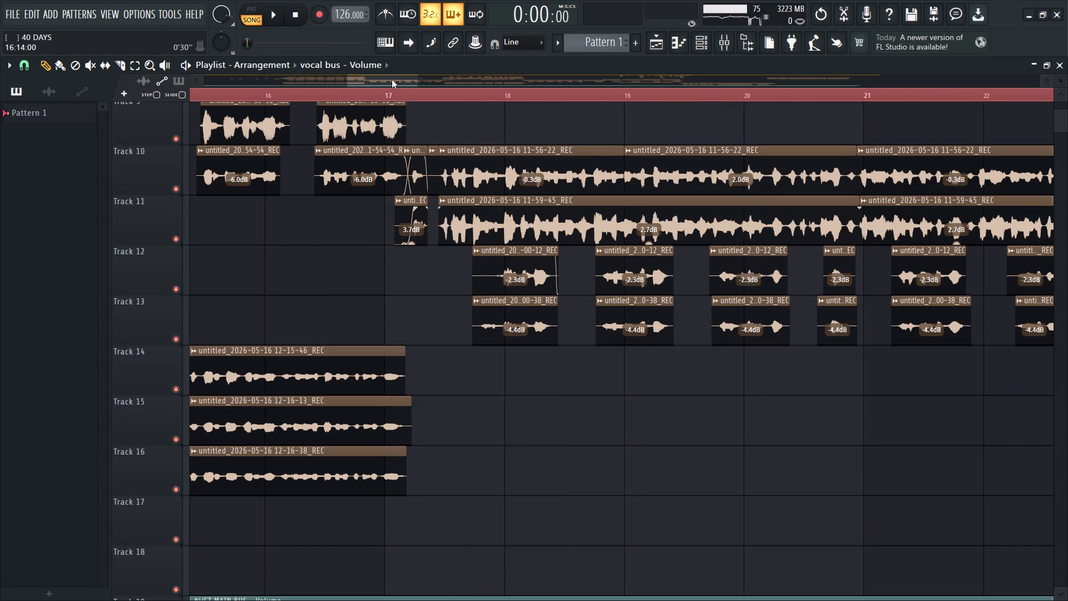
Look over the 40 DAYS arrangement across its tracks and play the song from the start.
left_click_drag(392, 80, 306, 83)
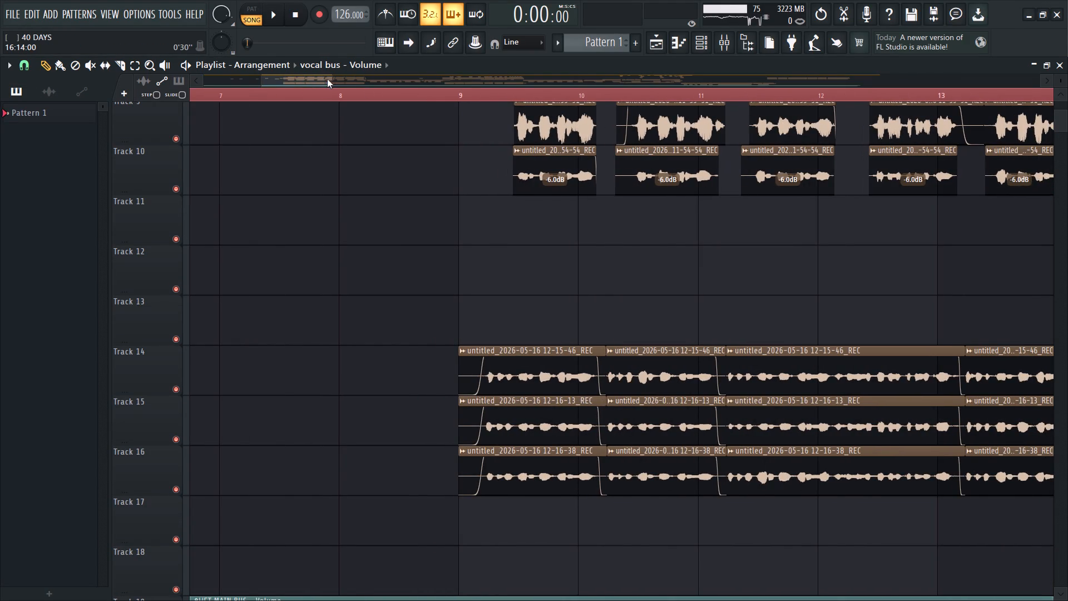
left_click_drag(331, 80, 537, 111)
scroll(407, 427, "down", 3)
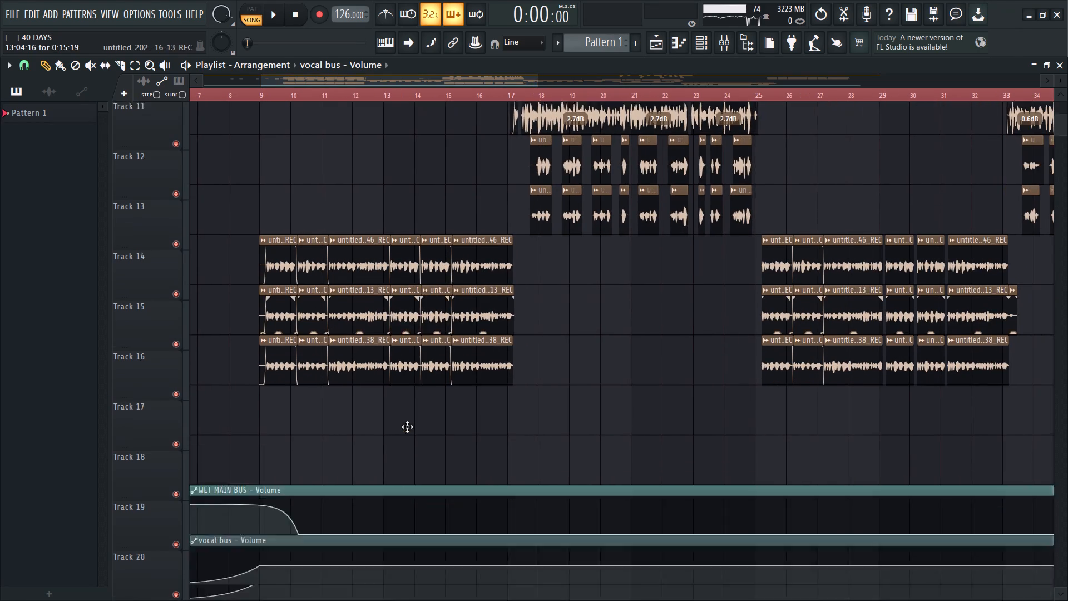
scroll(407, 427, "down", 3)
scroll(403, 424, "up", 15)
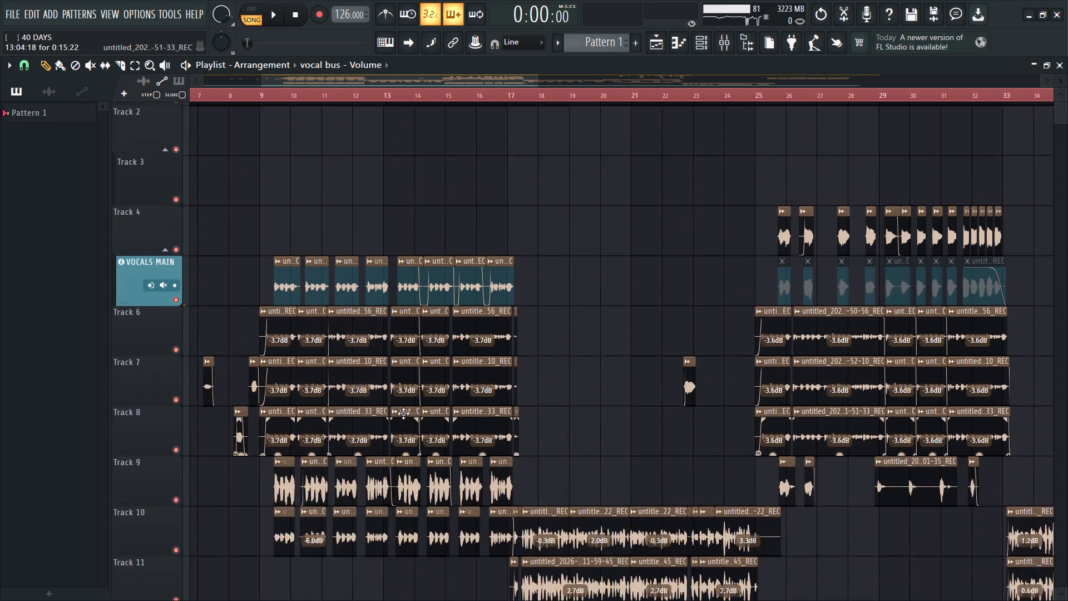
scroll(403, 413, "up", 3)
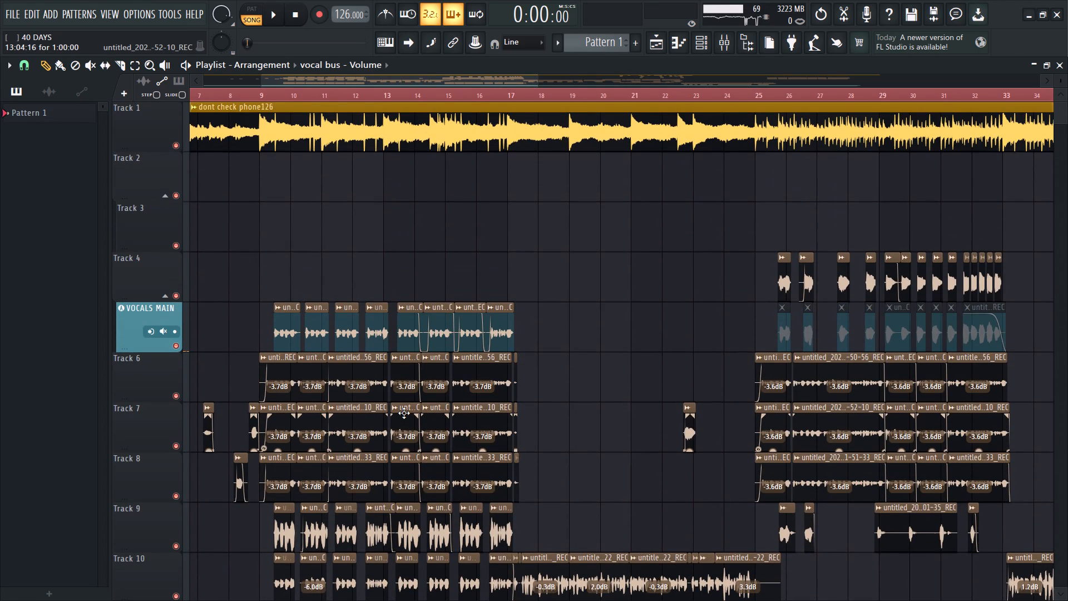
key("space")
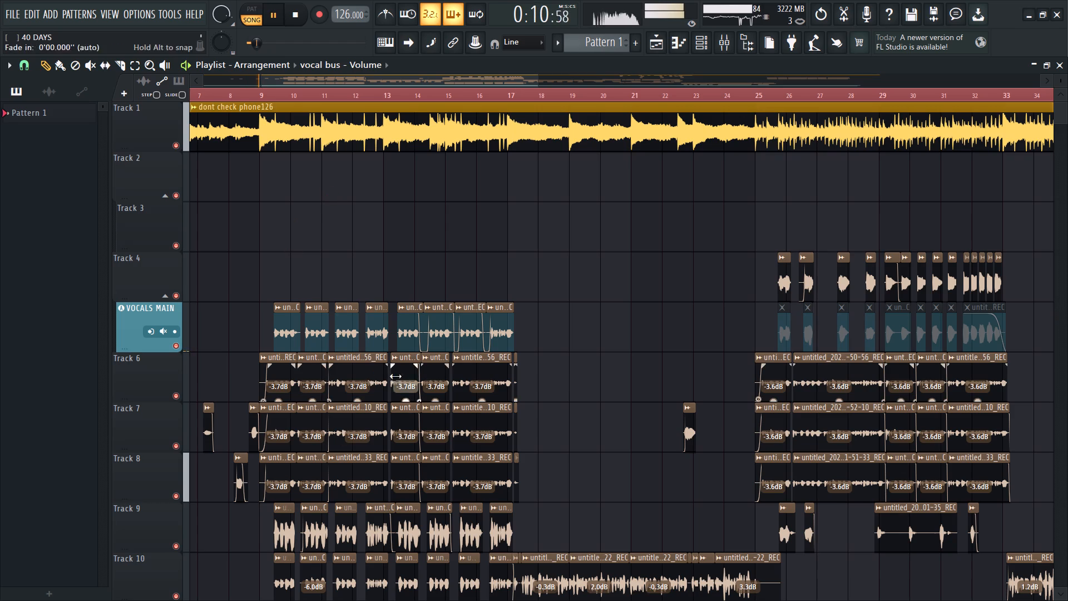
scroll(215, 258, "down", 1)
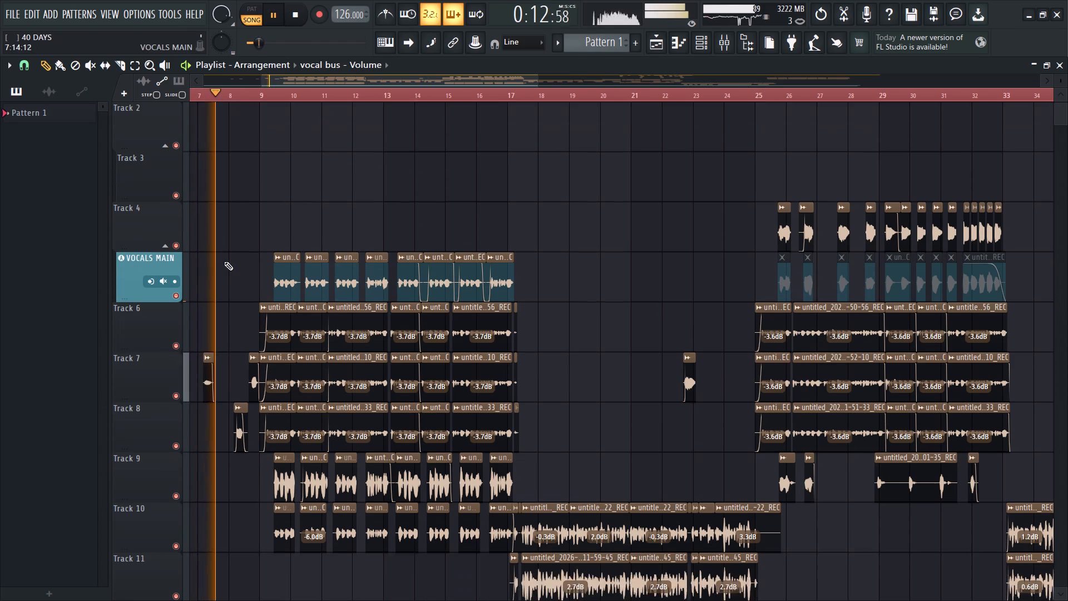
scroll(224, 262, "down", 2)
In the mixer, compare the vocal bus muted and unmuted, and lower its volume to -11.6 dB.
left_click(729, 47)
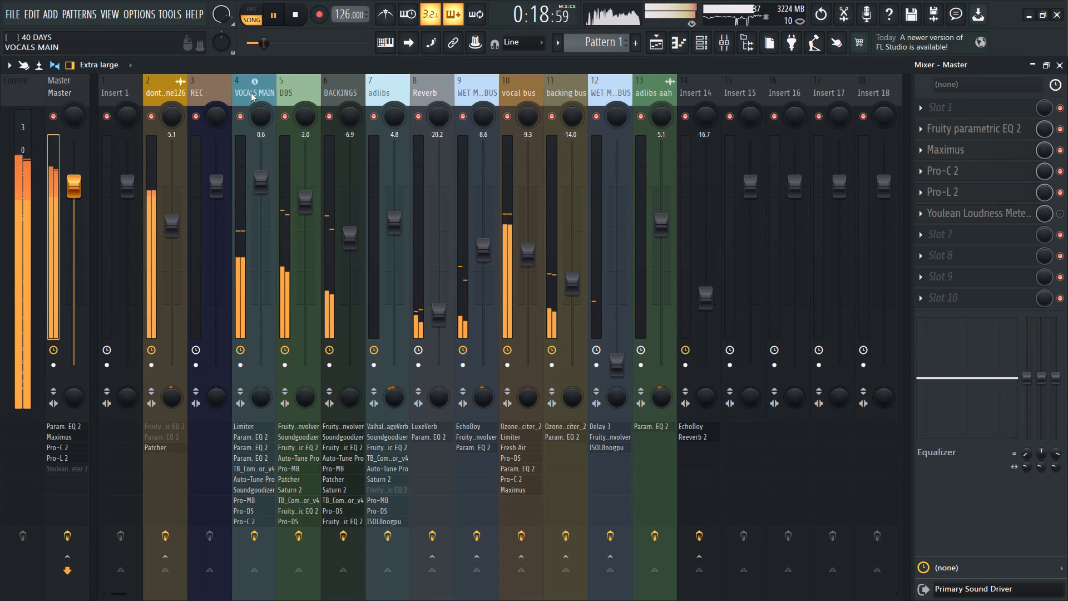
left_click(531, 89)
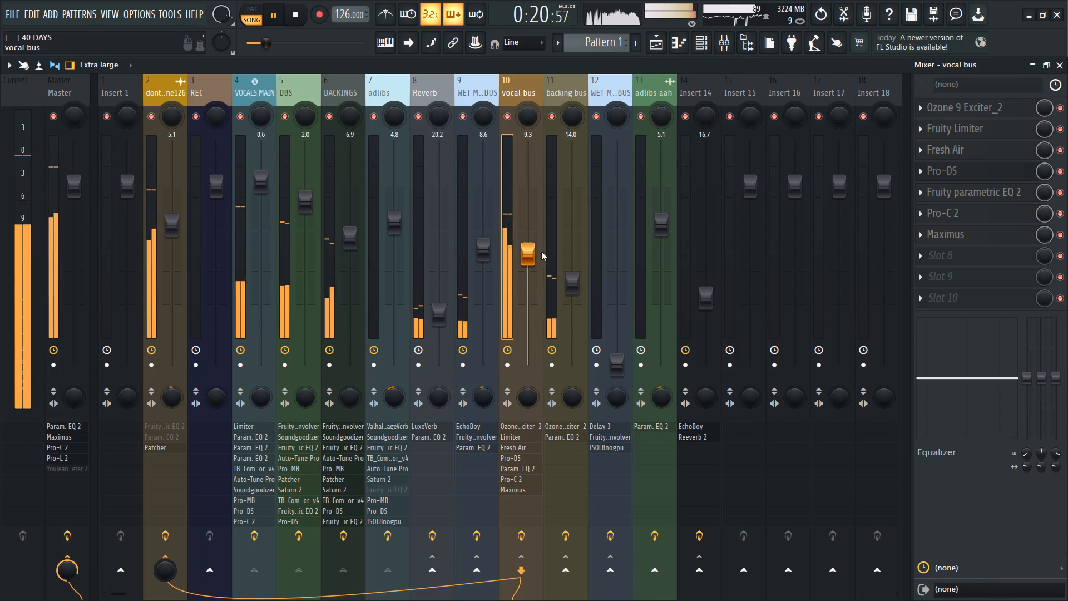
left_click(507, 116)
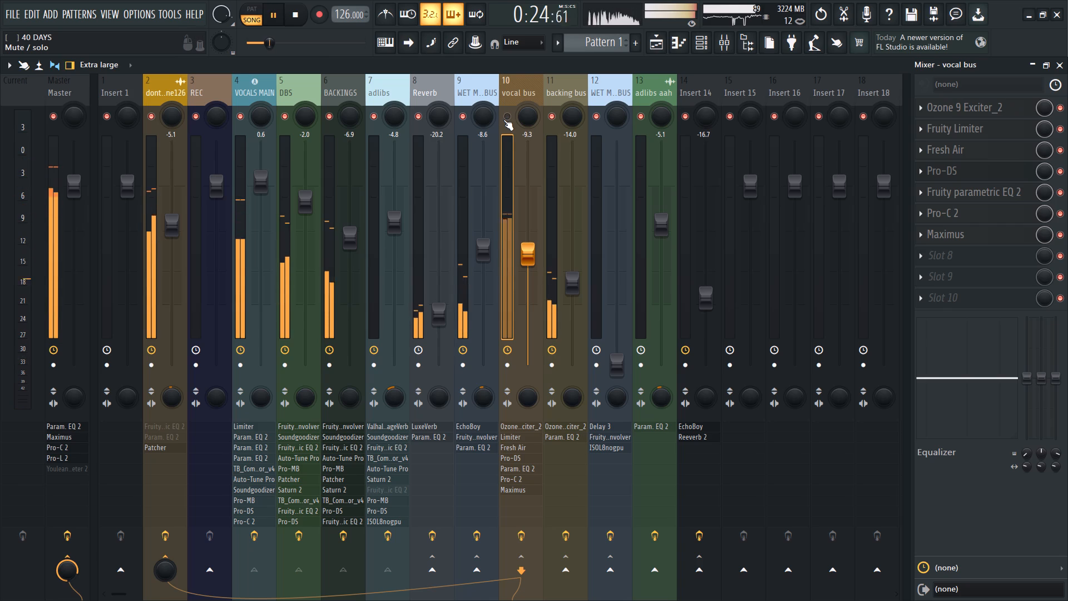
left_click(503, 120)
left_click_drag(533, 241, 531, 268)
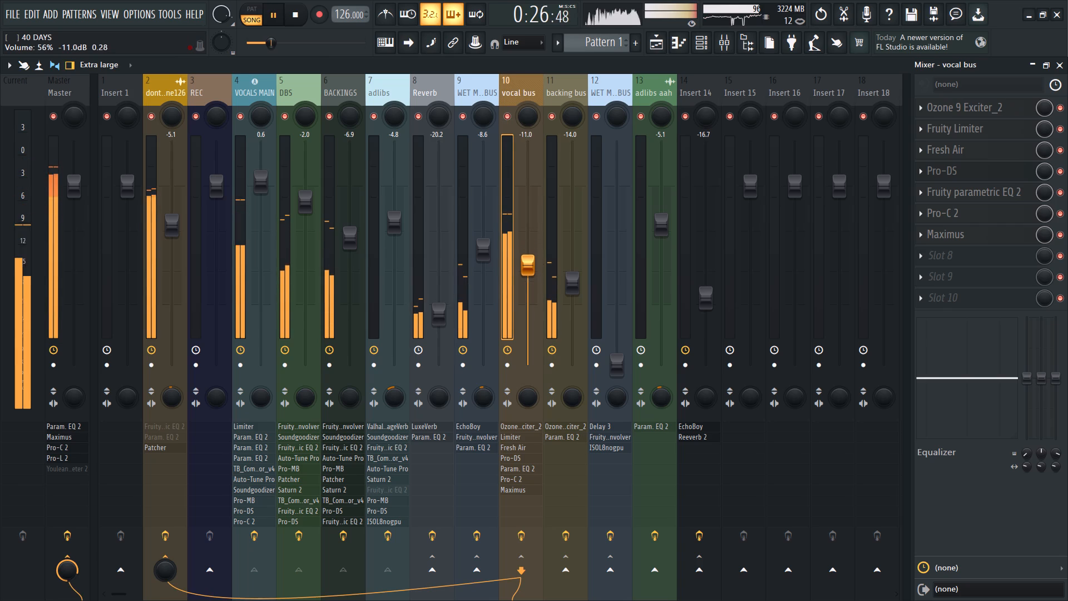
left_click_drag(531, 268, 531, 270)
left_click(533, 268)
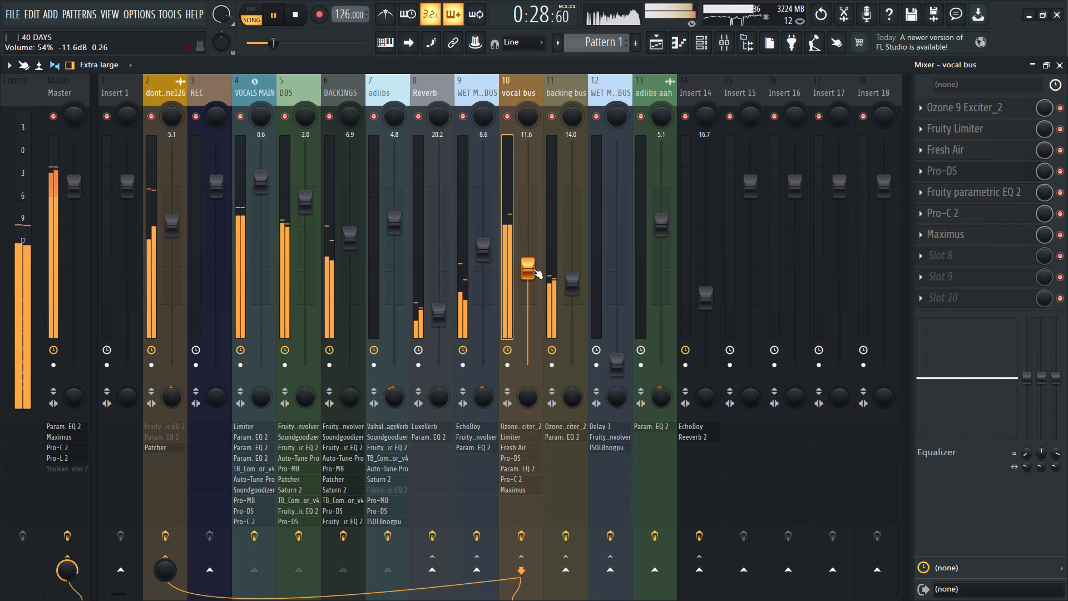
scroll(193, 88, "up", 2)
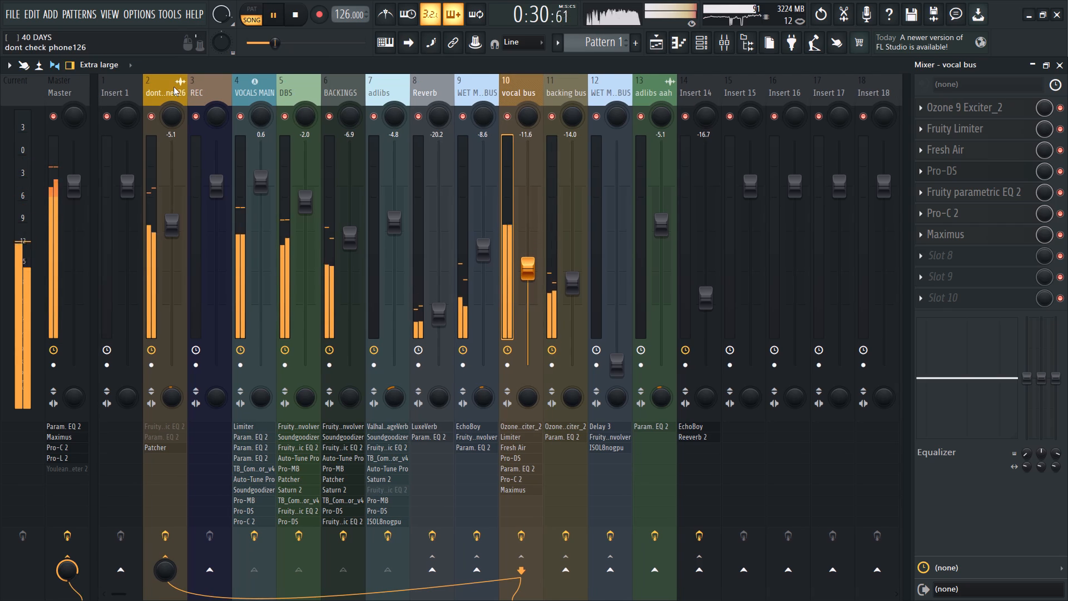
Lower the volume of the dont check phone126 mixer track to -7.3 dB.
left_click(160, 86)
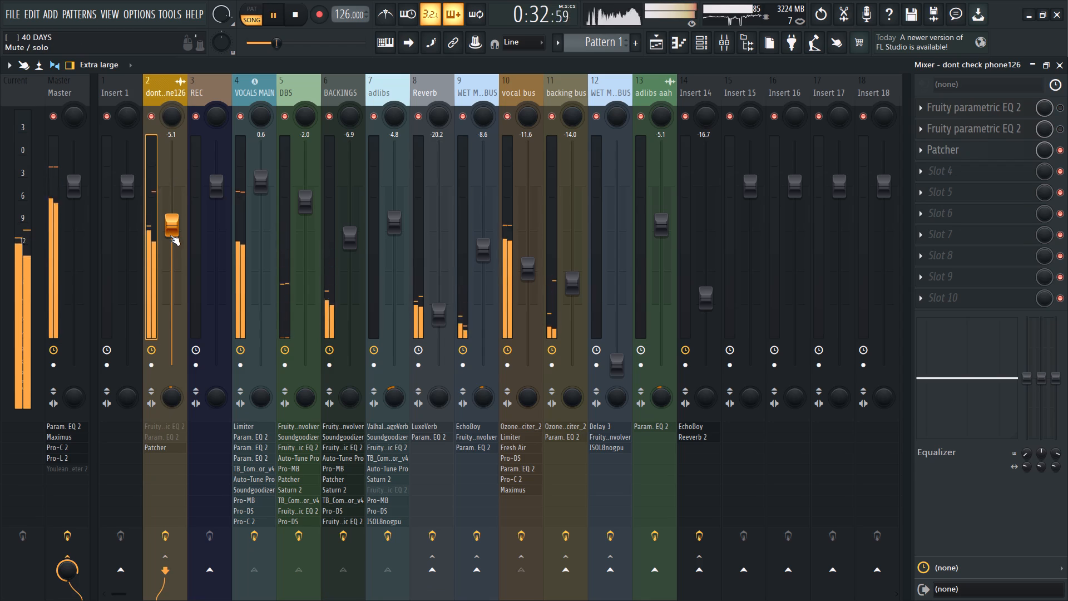
left_click(170, 235)
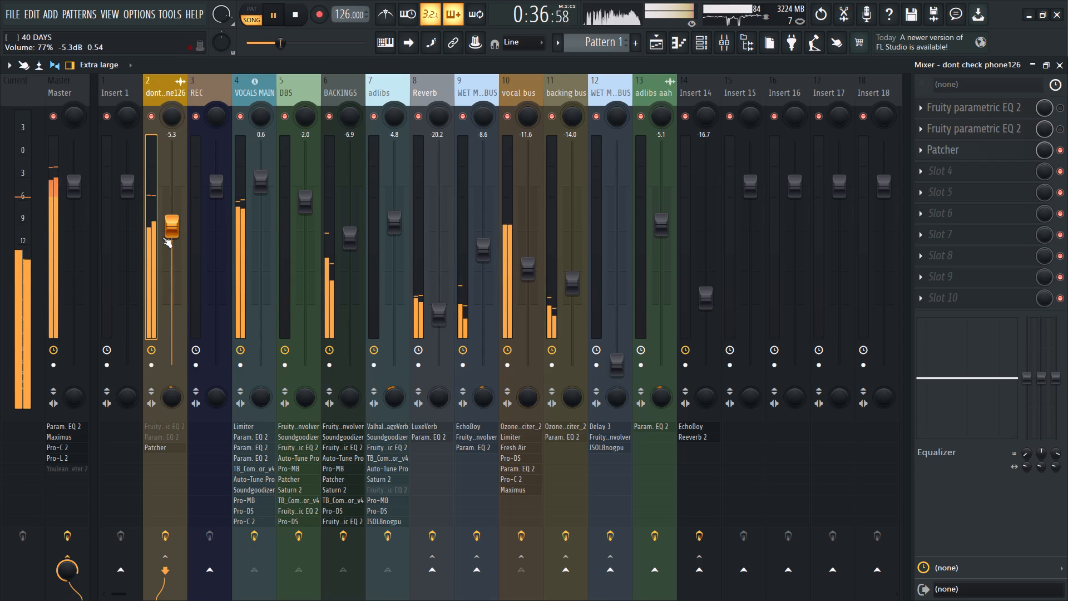
left_click_drag(171, 240, 170, 268)
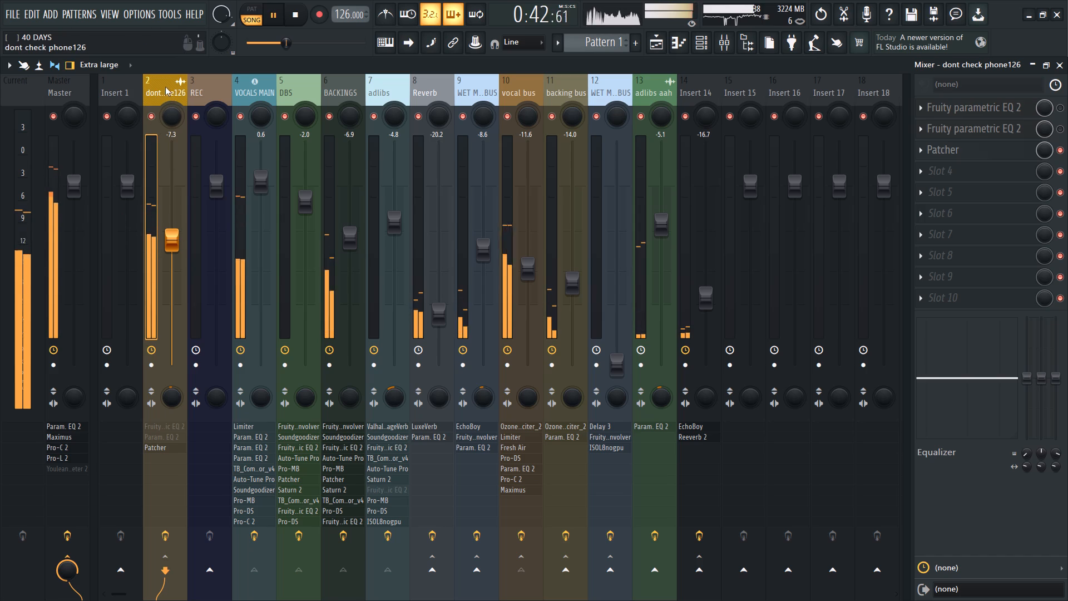
left_click_drag(172, 249, 172, 250)
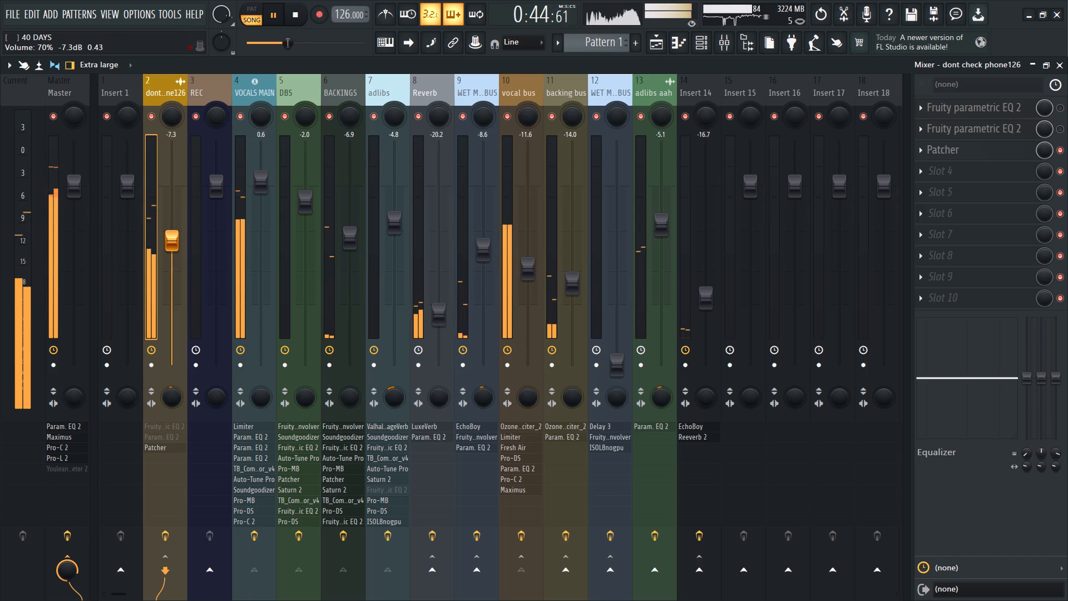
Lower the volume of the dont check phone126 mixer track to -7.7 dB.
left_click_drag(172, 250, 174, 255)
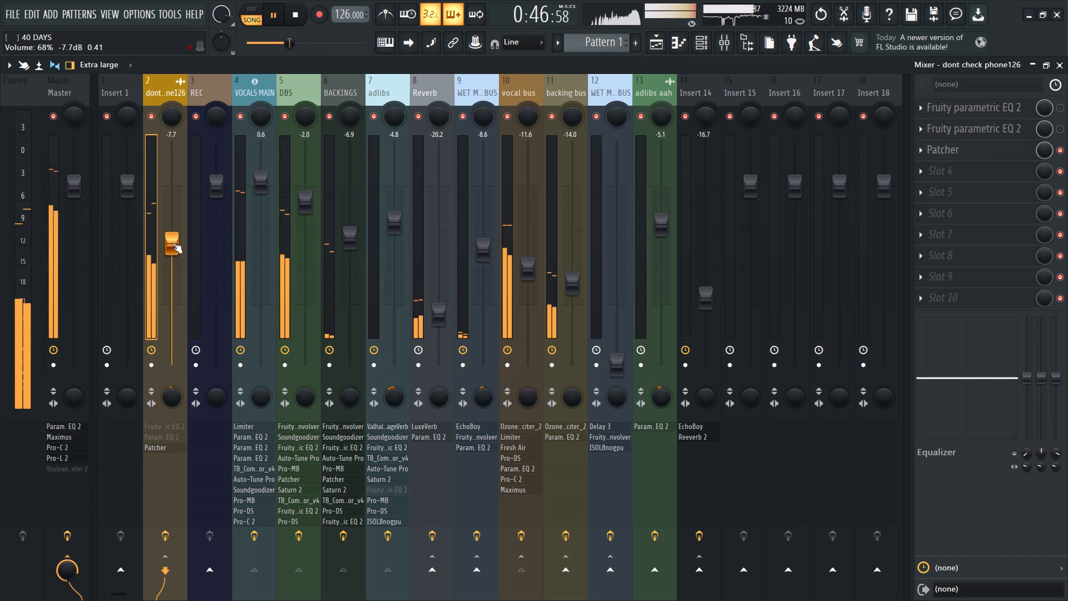
Compare the vocal bus muted and unmuted during playback, and check the settings of its Fresh Air effect.
left_click(259, 75)
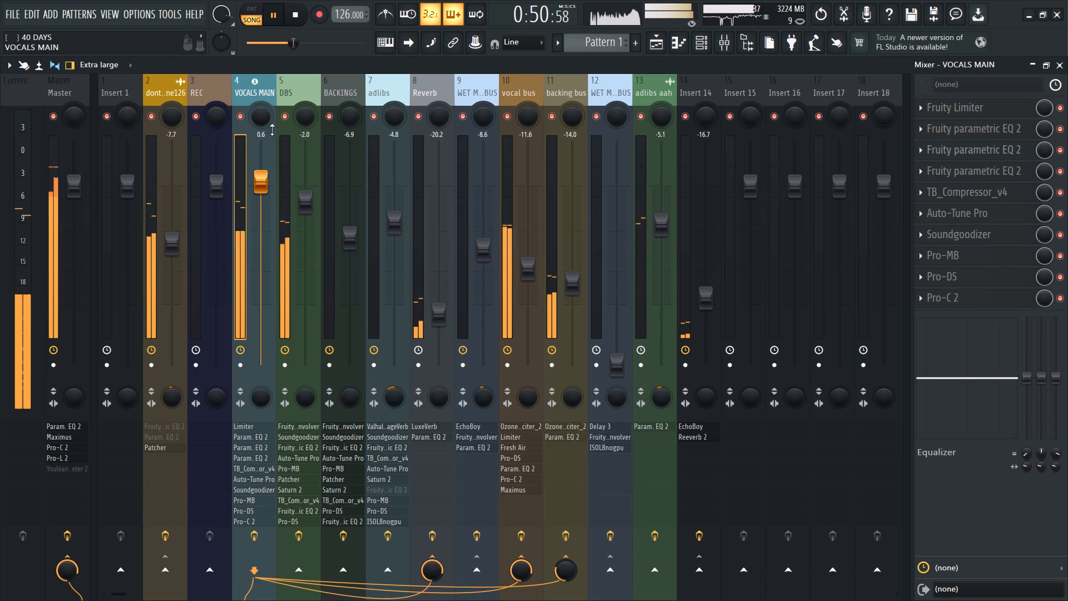
left_click(506, 86)
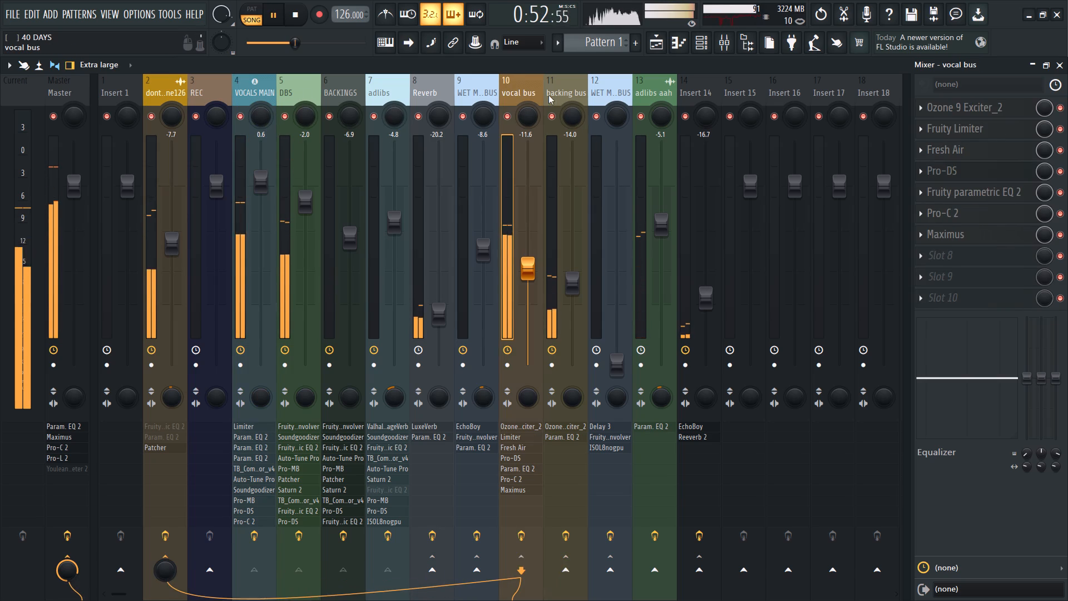
left_click(510, 118)
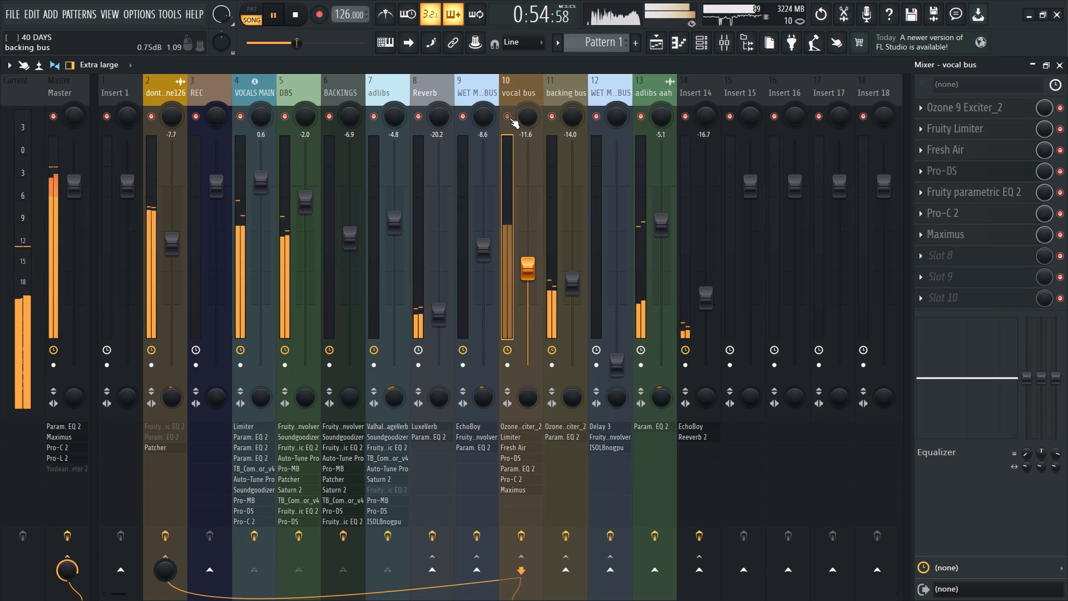
left_click(510, 118)
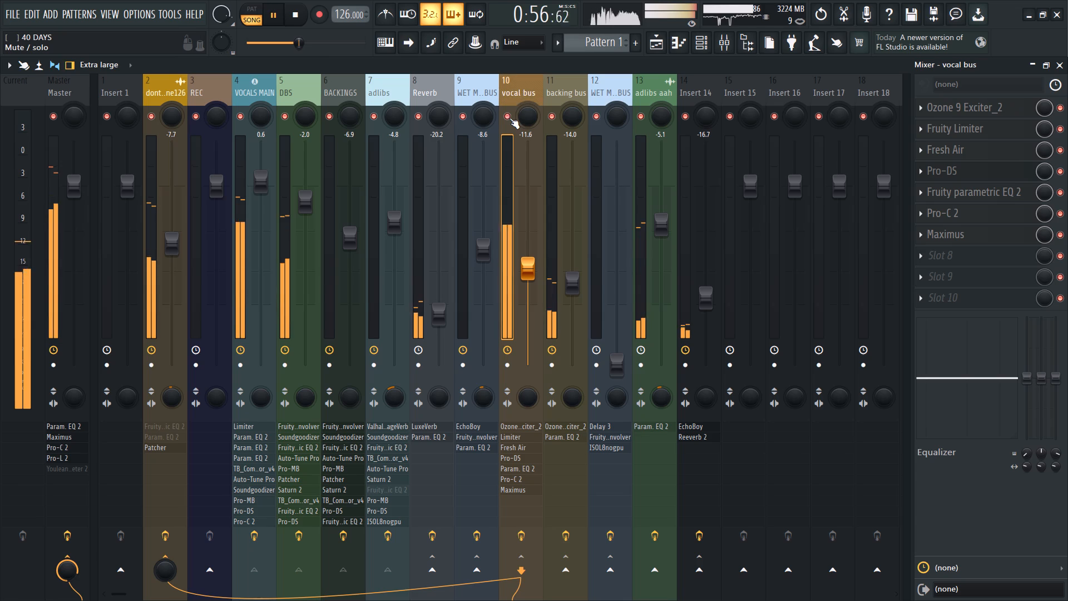
left_click(518, 85)
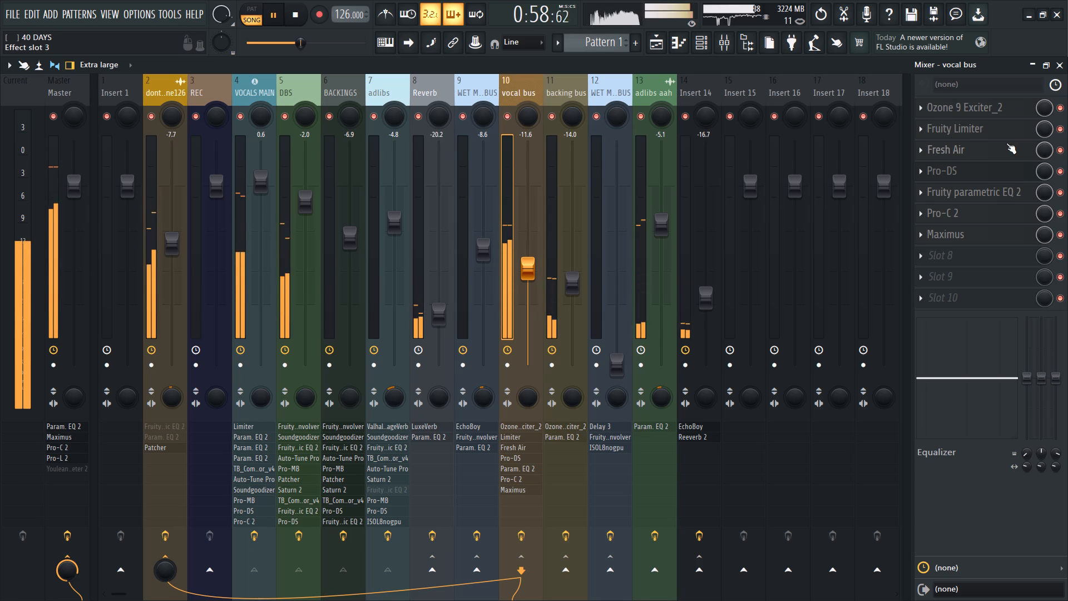
left_click(1002, 151)
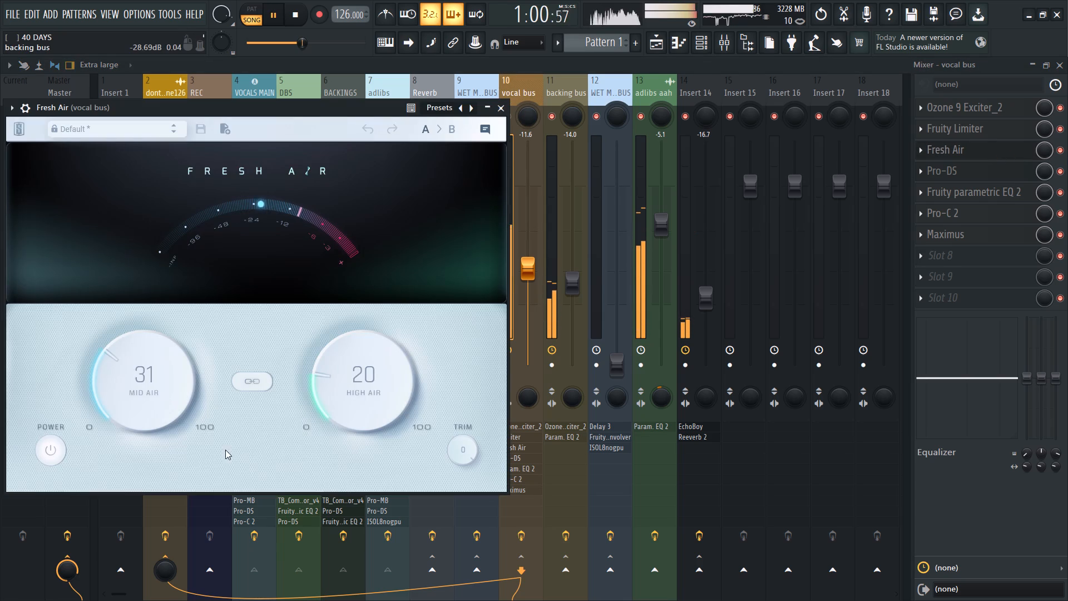
left_click(505, 104)
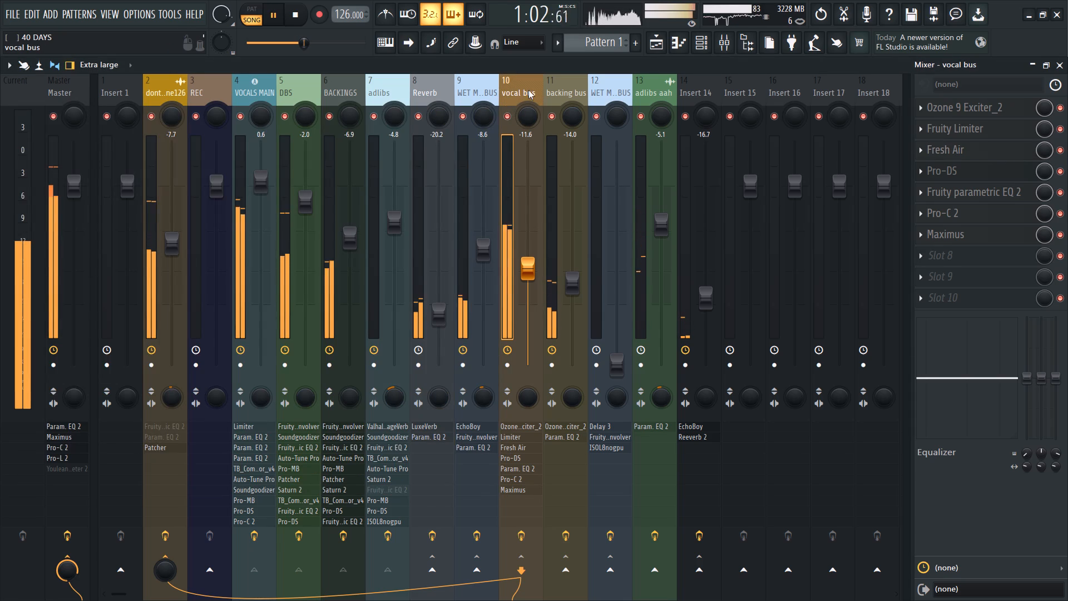
left_click(522, 90)
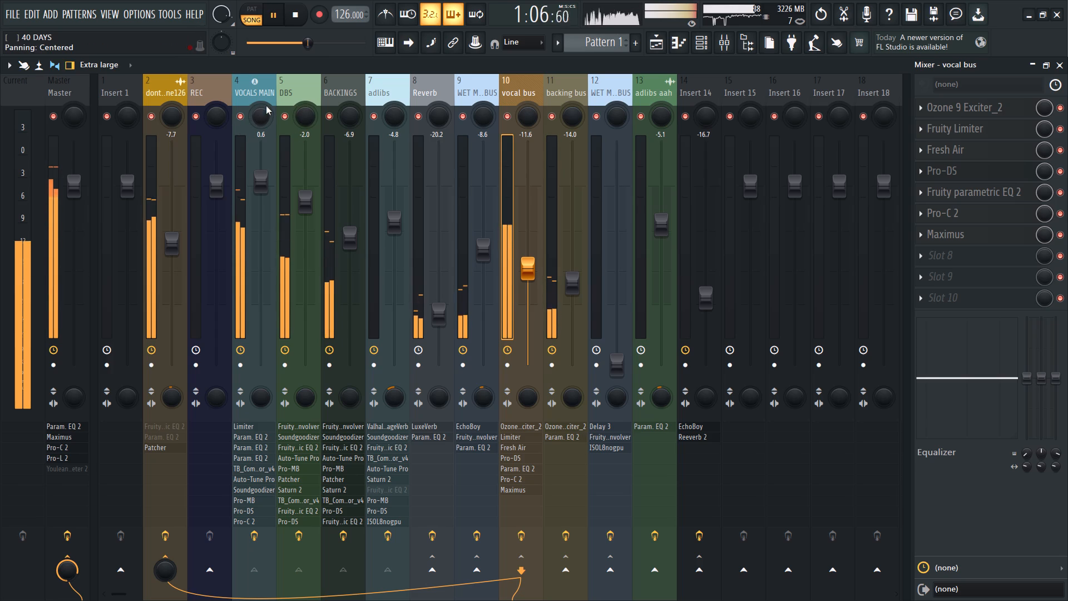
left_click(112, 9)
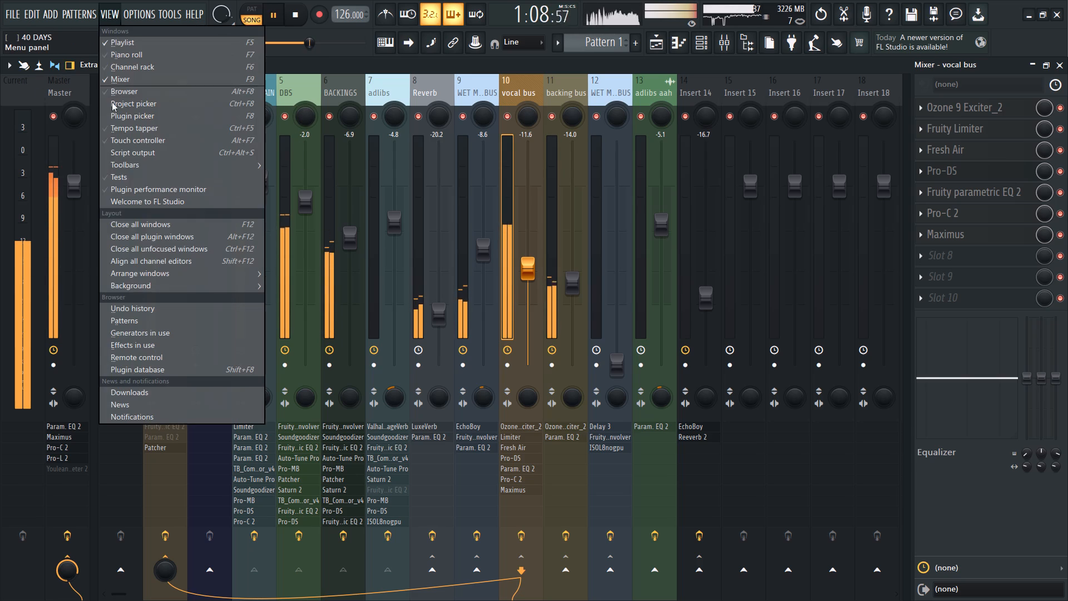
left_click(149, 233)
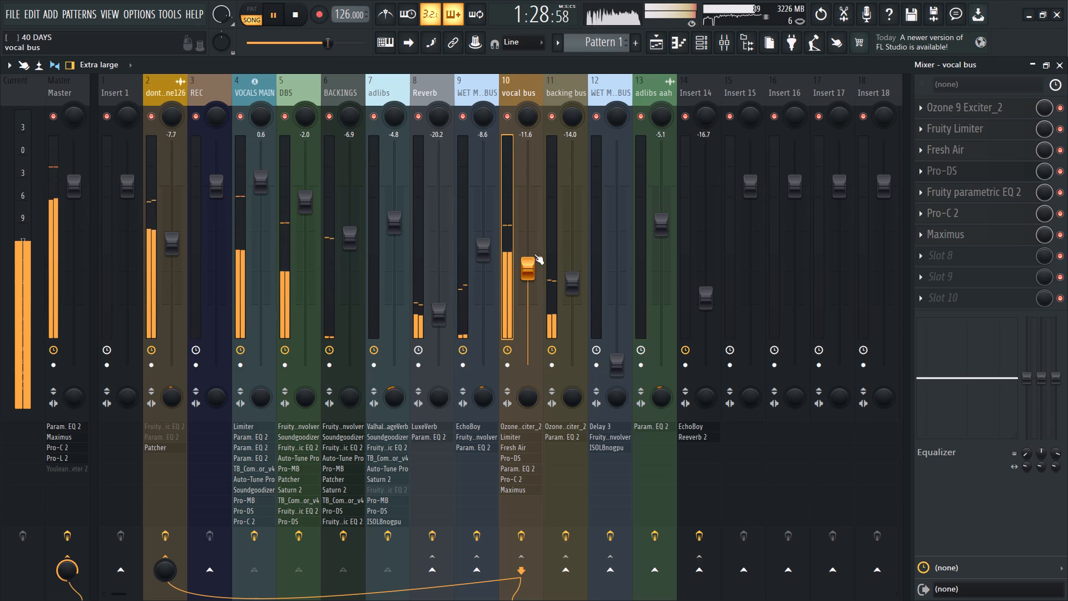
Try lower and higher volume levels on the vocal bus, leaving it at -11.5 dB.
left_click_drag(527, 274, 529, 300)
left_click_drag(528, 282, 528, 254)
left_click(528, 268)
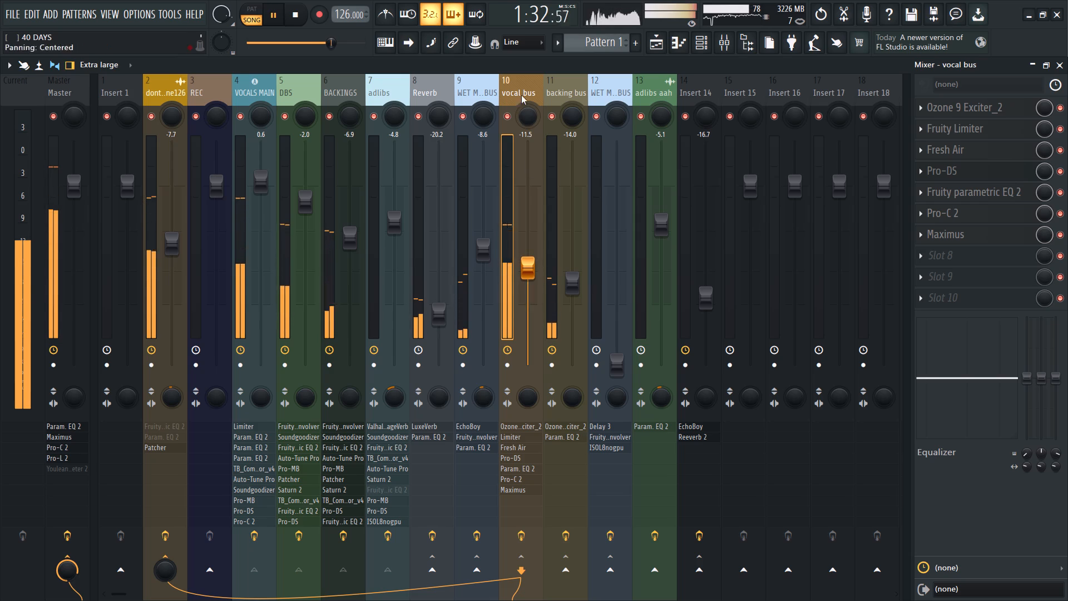
Compare the vocal bus with and without Ozone 9 Exciter, and with and without Fresh Air.
left_click(1056, 111)
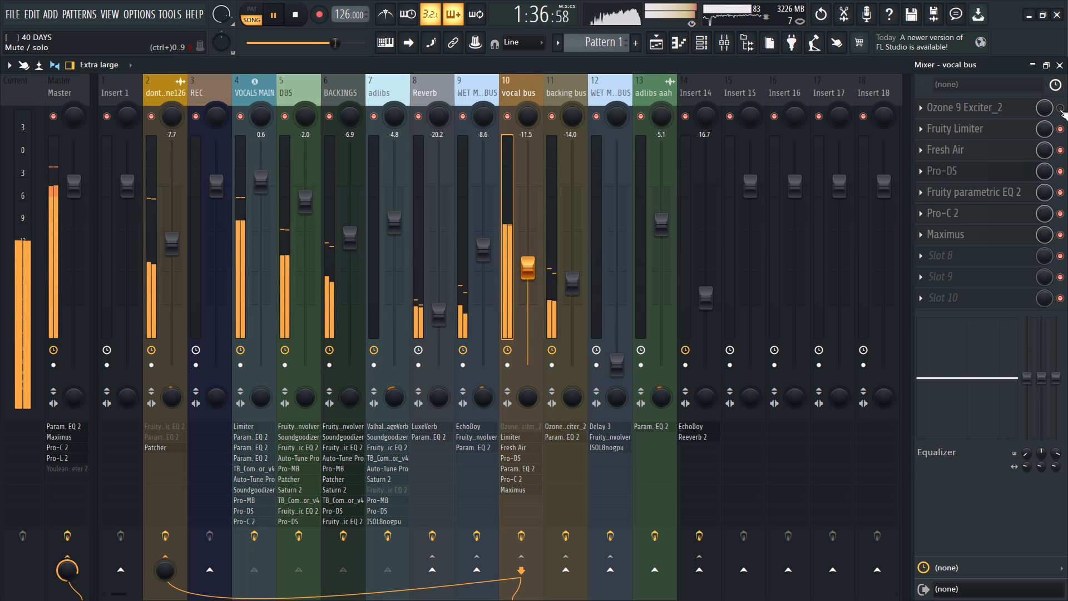
left_click(1059, 107)
left_click(1061, 157)
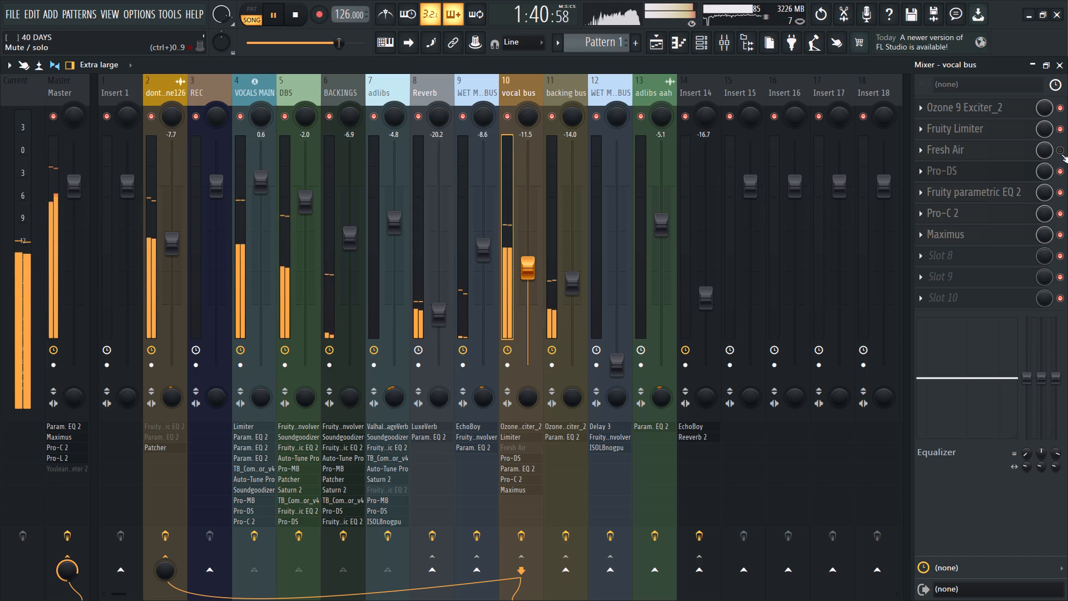
left_click(1061, 154)
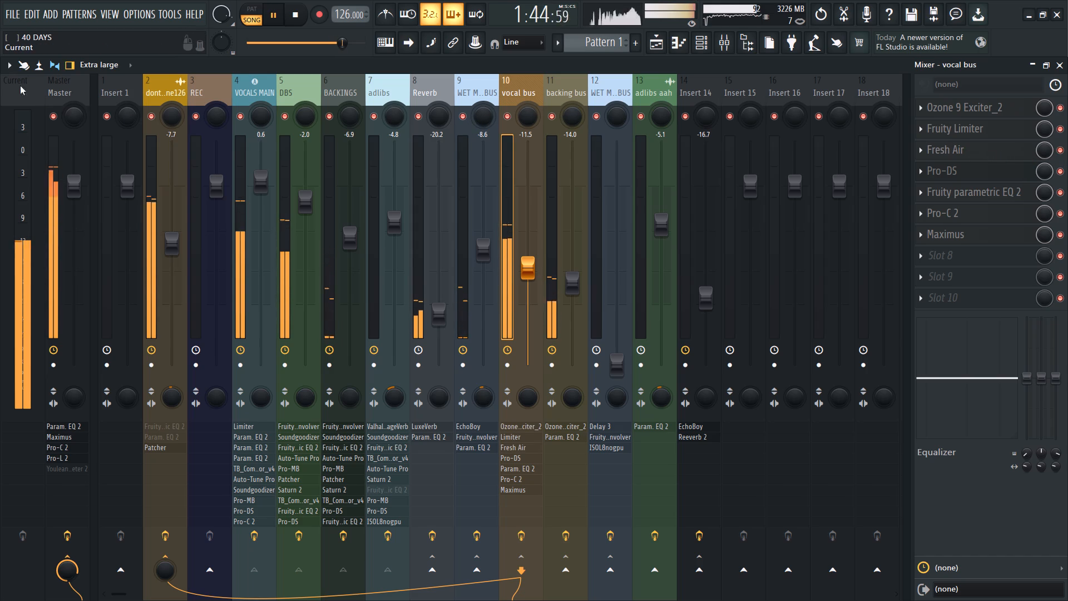
Lower the volume of the dont check phone126 mixer track to -8.0 dB.
left_click(64, 95)
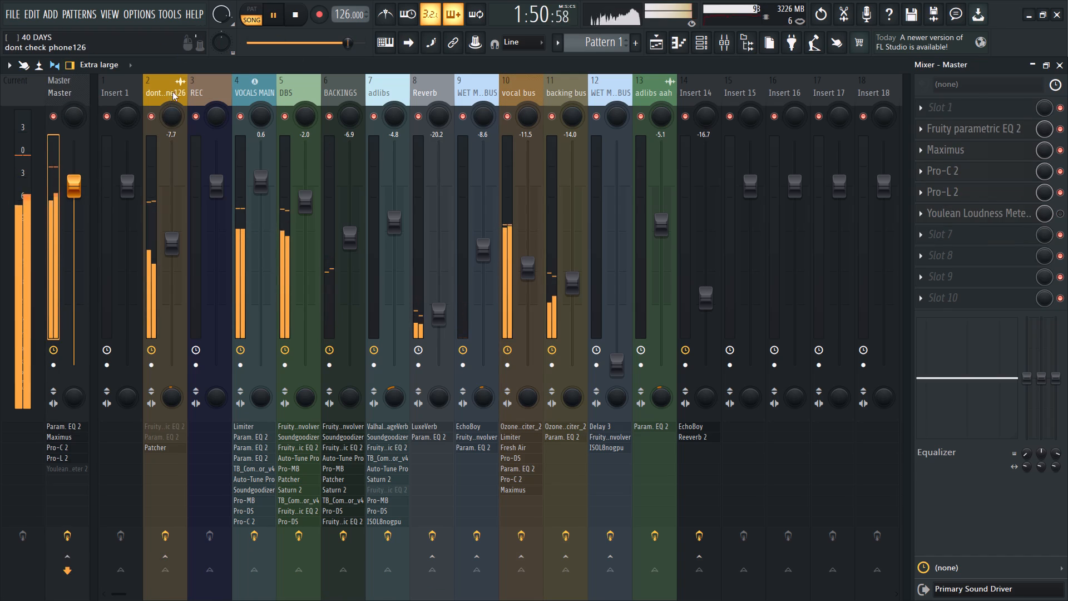
left_click(172, 257)
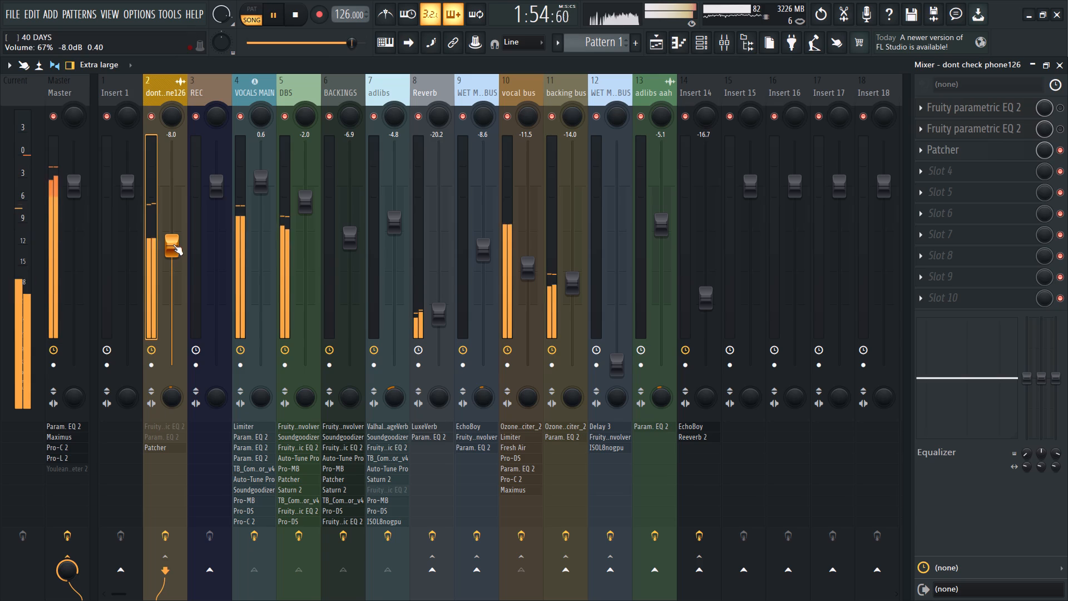
Disable the Maximus effect on the Master track and restart the song from the beginning.
left_click(69, 95)
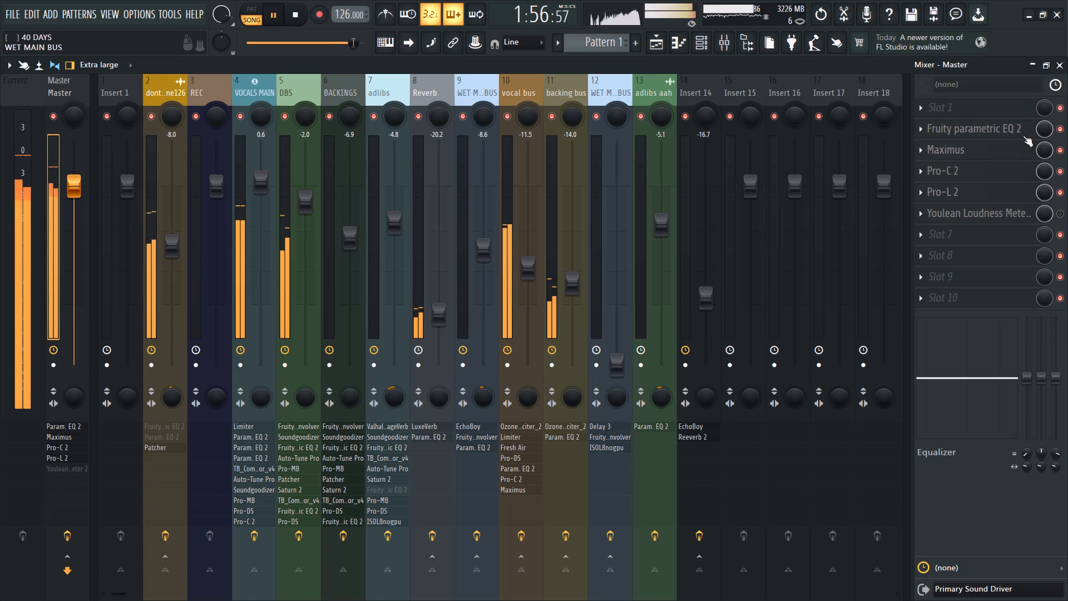
left_click(1060, 149)
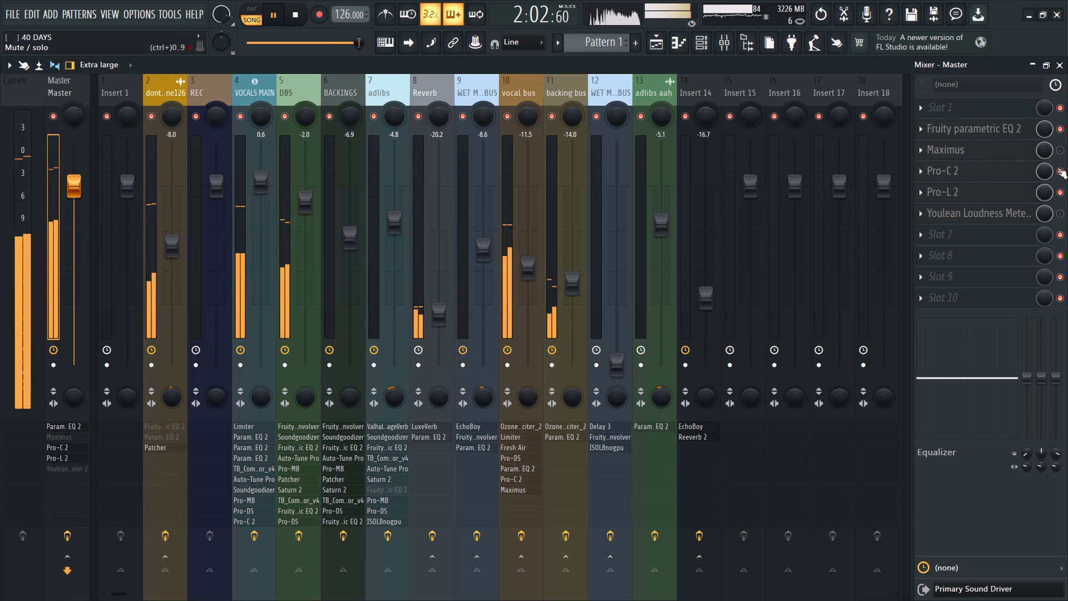
key("space")
key("space")
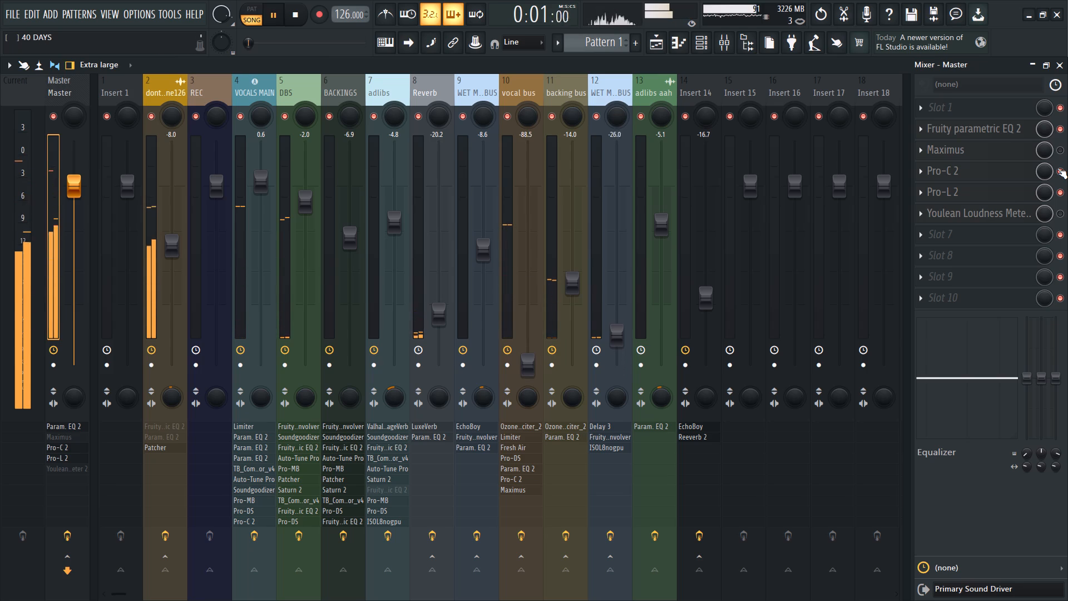
Inspect the settings of the Fruity parametric EQ 2 and Pro-C 2 effects on the Master track.
left_click(1004, 130)
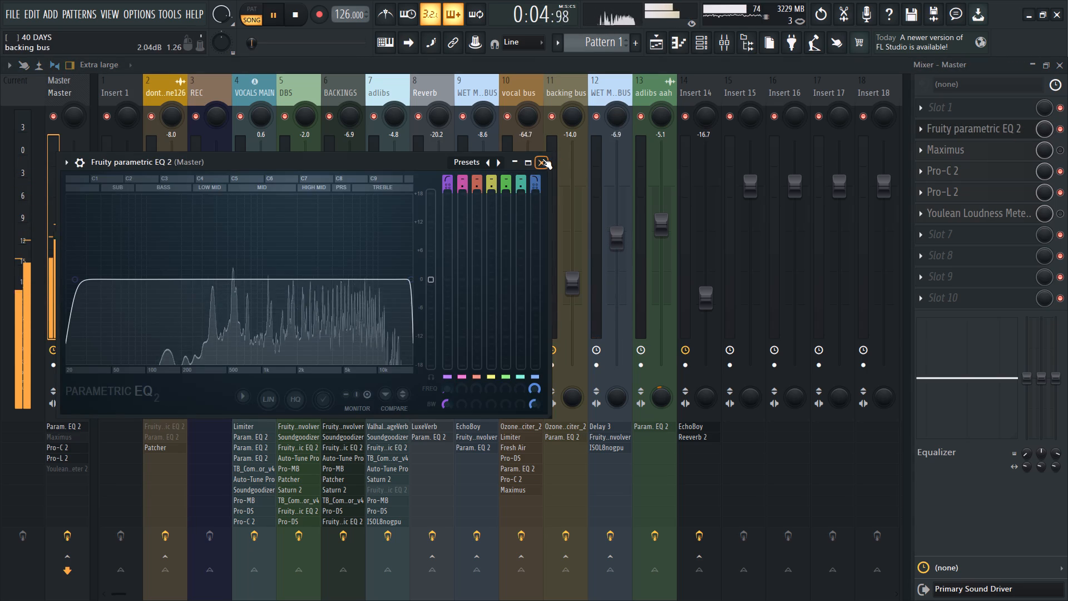
left_click(542, 159)
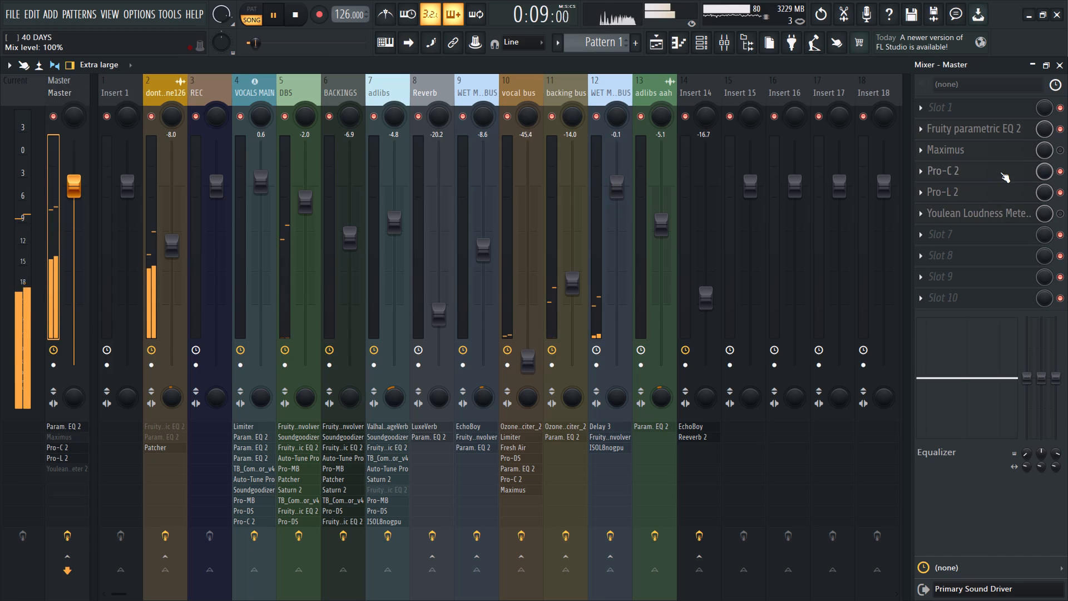
left_click(1000, 172)
left_click(953, 70)
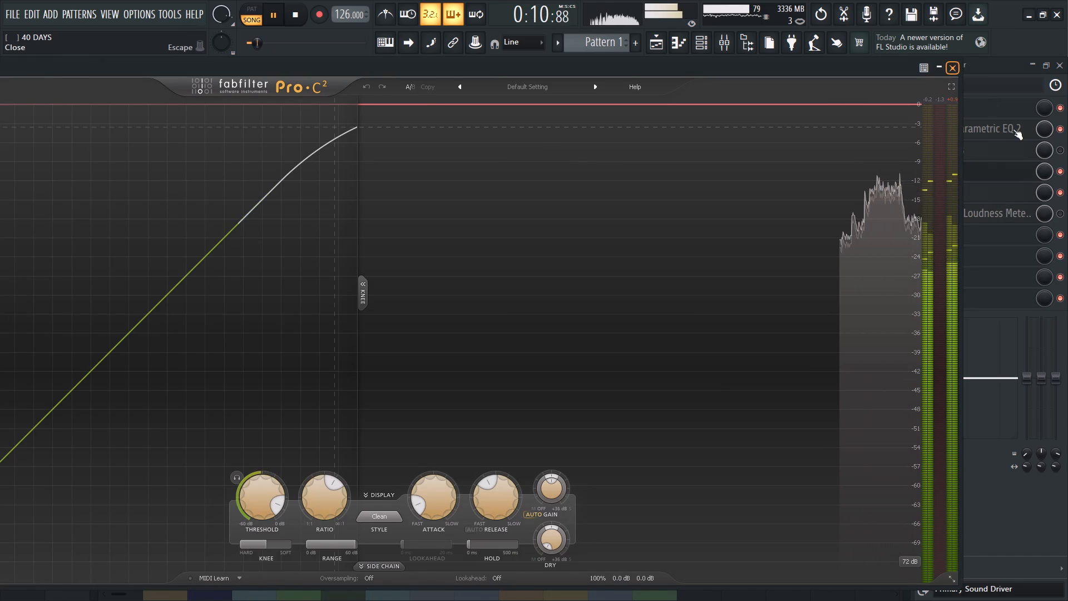
Disable the Pro-C 2 compressor on the Master track.
left_click(1063, 178)
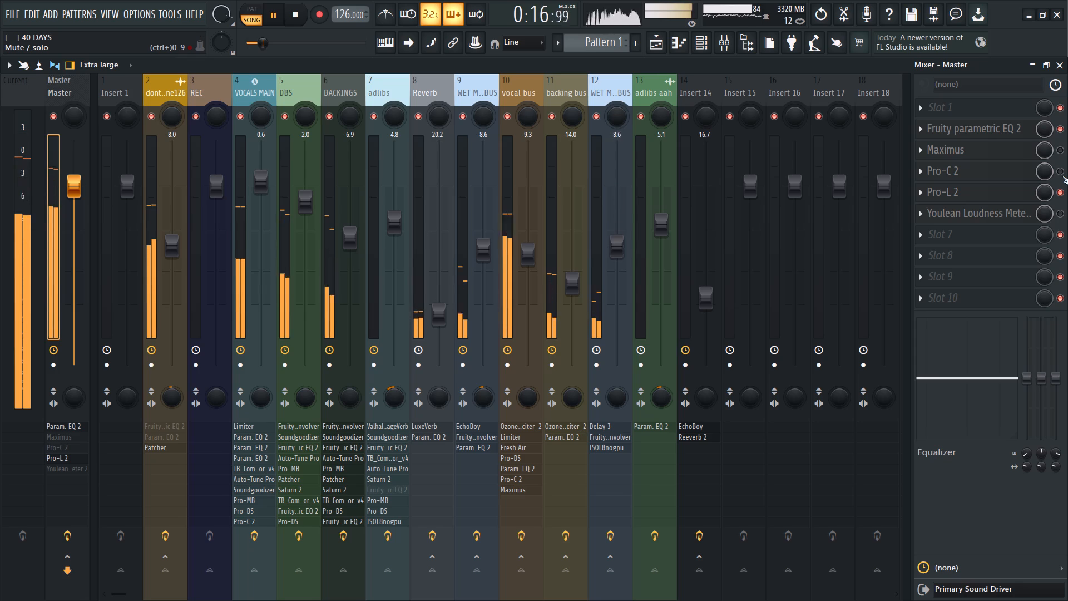
left_click(1062, 176)
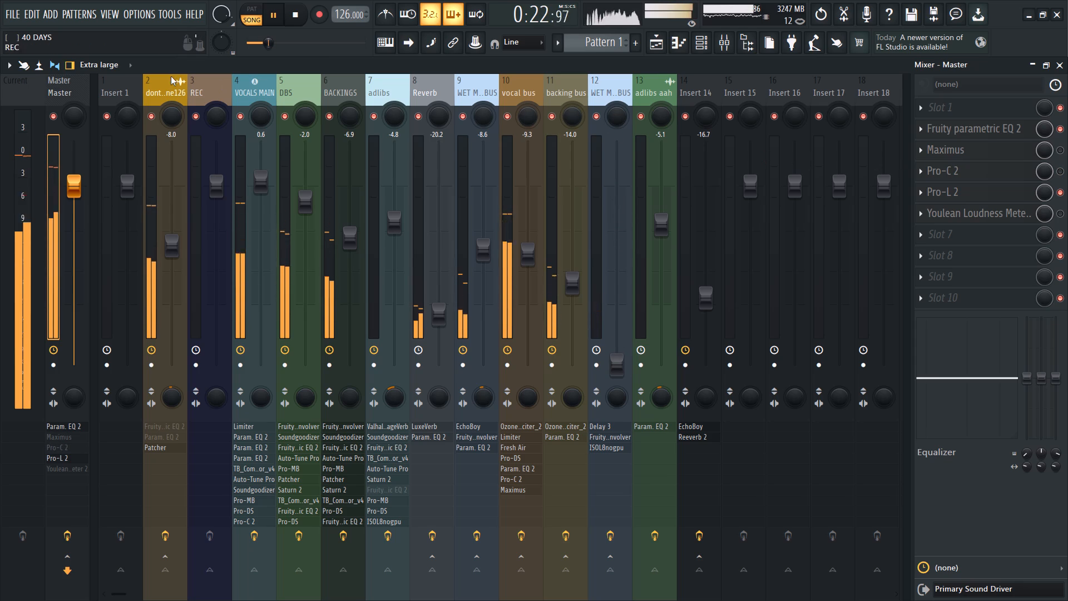
Disable the Fresh Air effect on the vocal bus.
left_click(155, 87)
left_click(249, 86)
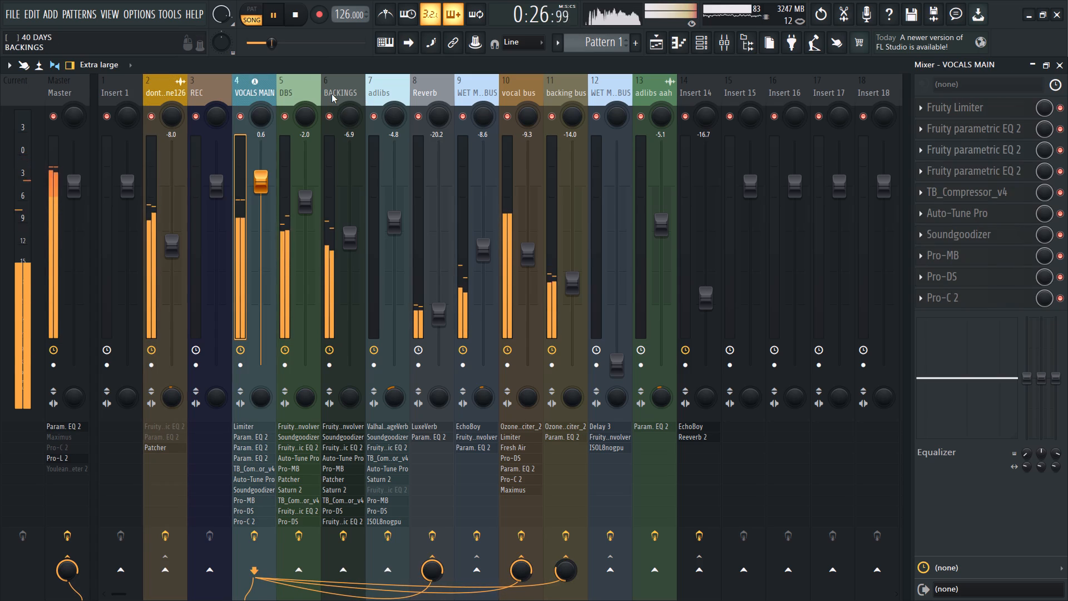
left_click(241, 96)
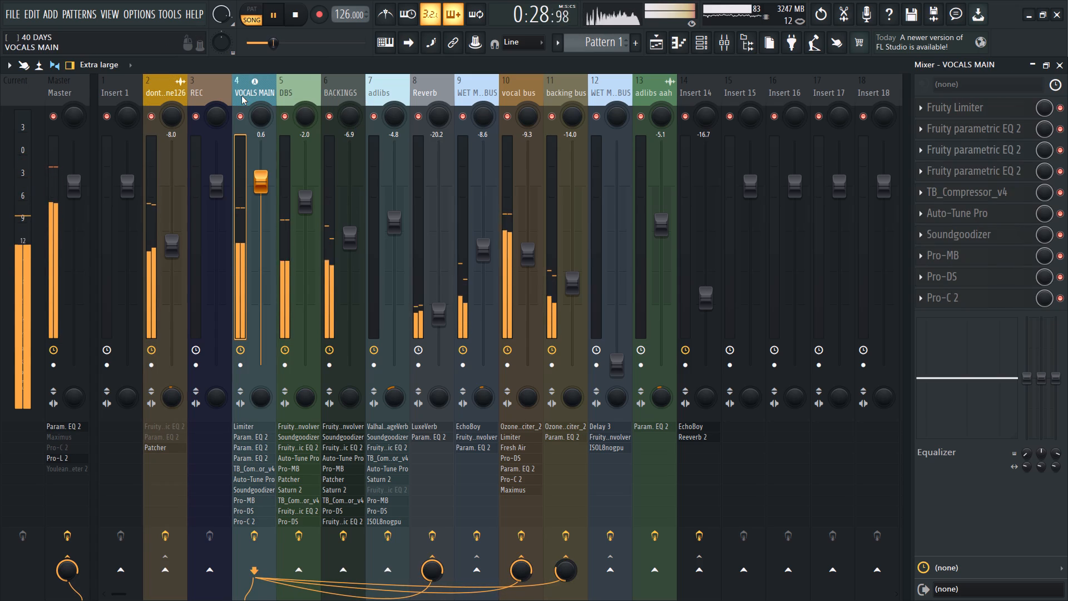
left_click(516, 85)
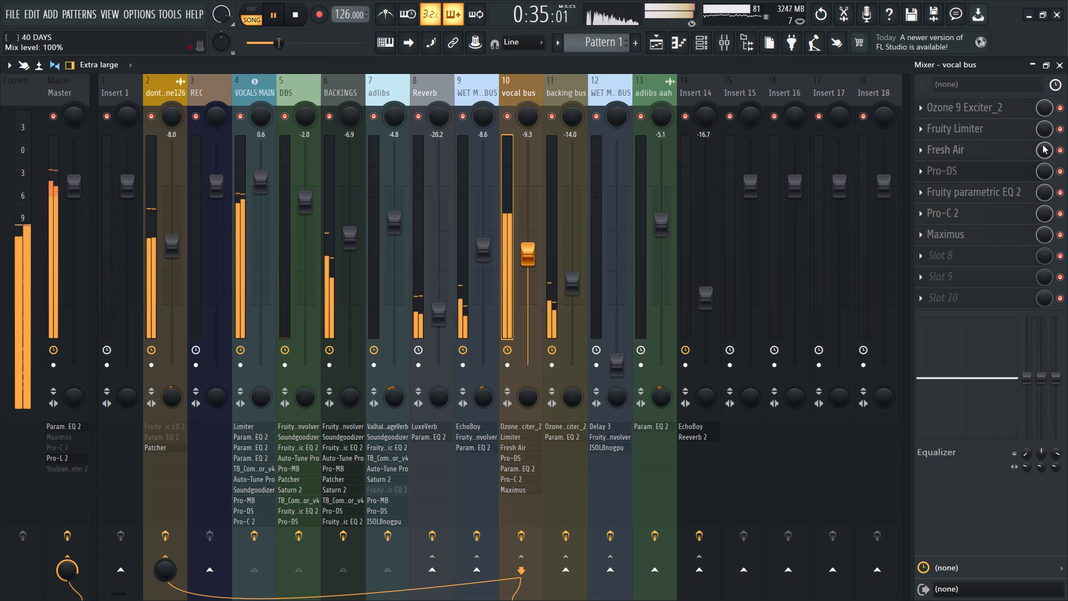
left_click(1065, 151)
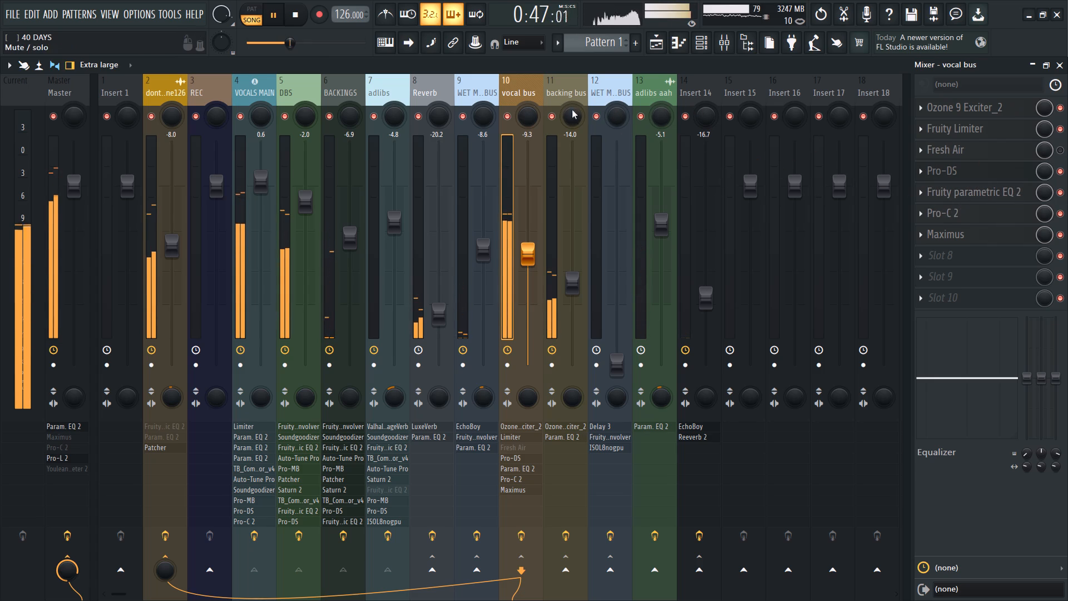
left_click(516, 88)
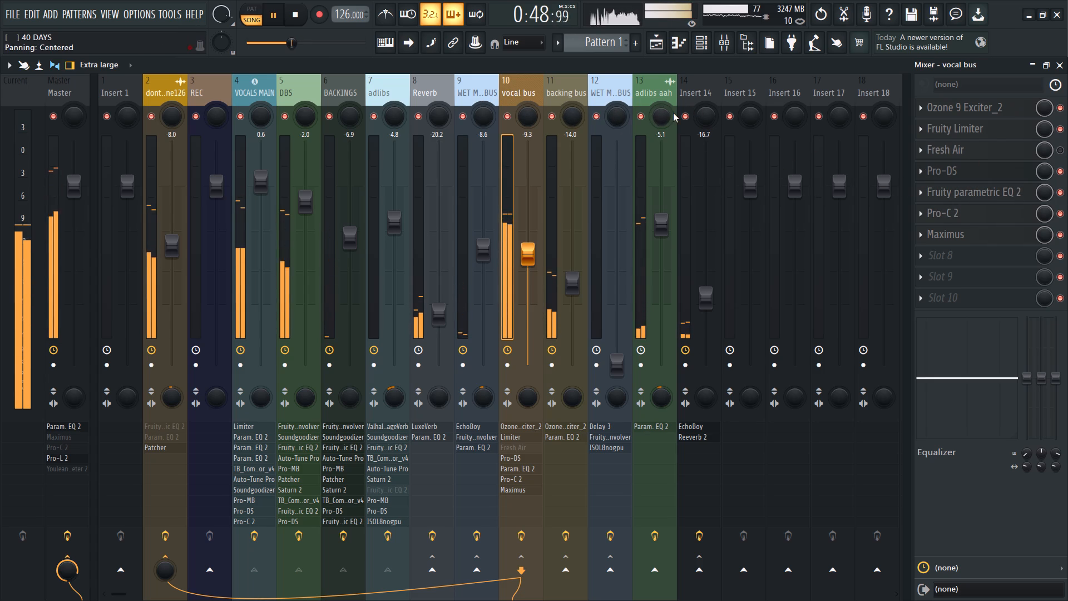
Lower the volume of the adlibs aah mixer track to -5.5 dB.
left_click_drag(661, 234, 661, 241)
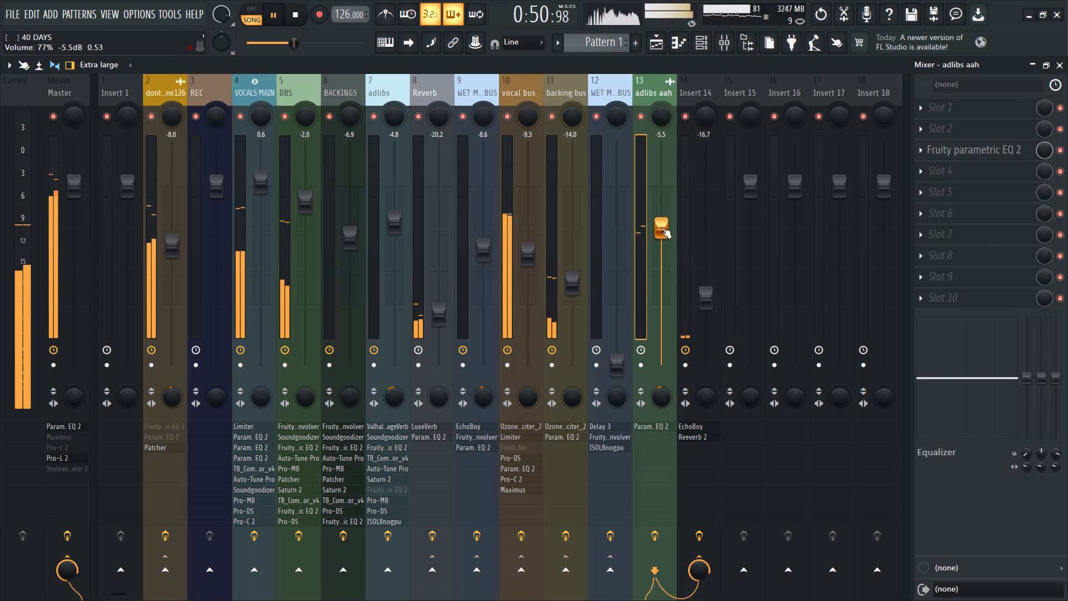
left_click(661, 228)
Adjust the volume of the DBS mixer track to -2.1 dB.
left_click(167, 87)
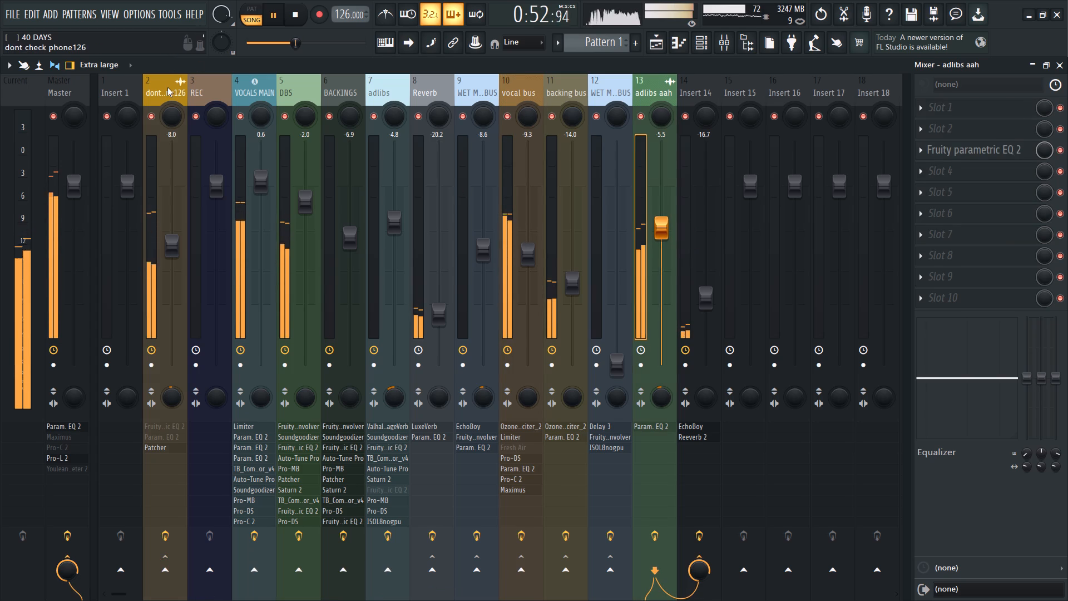
left_click(255, 91)
left_click(306, 98)
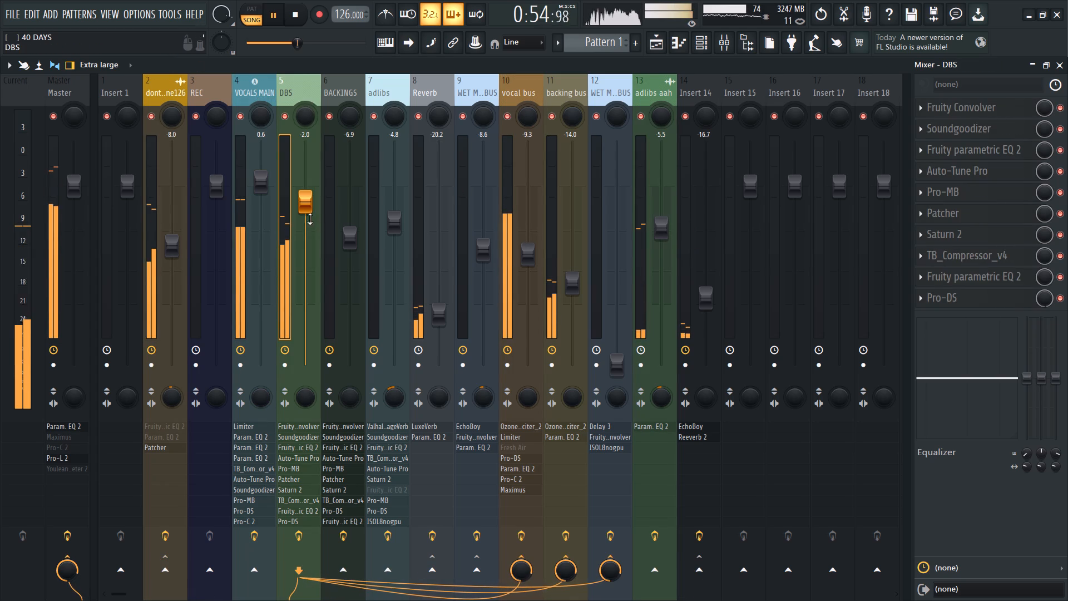
left_click_drag(310, 208, 310, 214)
left_click(310, 204)
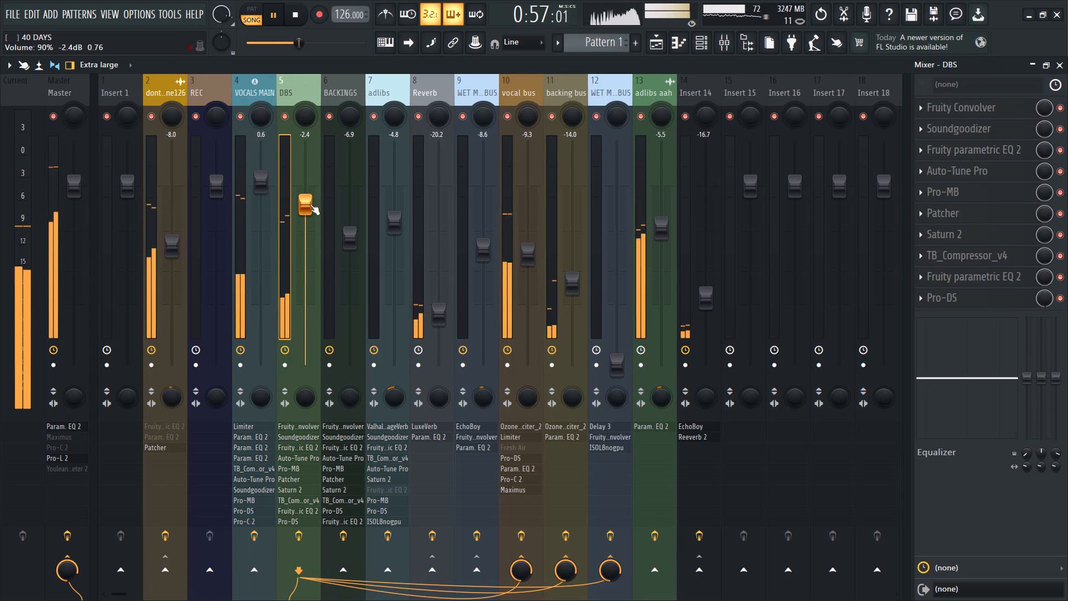
left_click(310, 204)
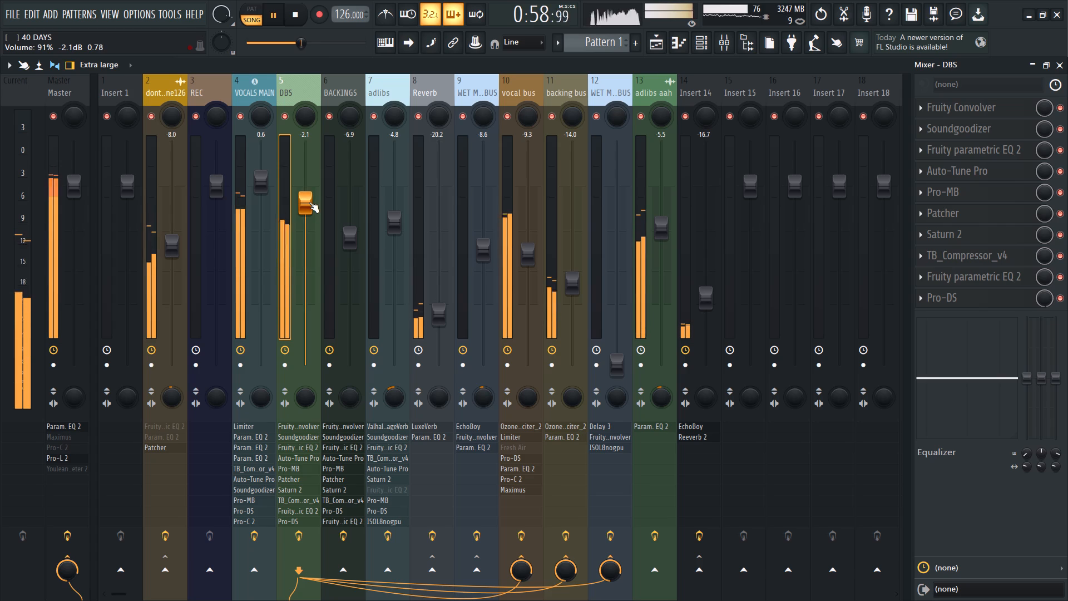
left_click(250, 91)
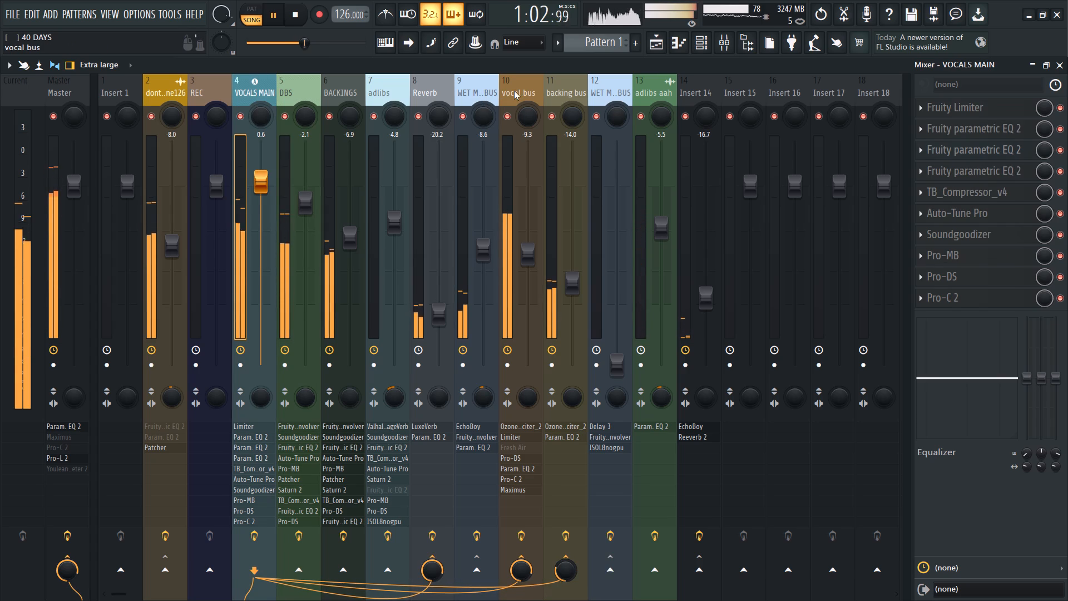
Open the audio settings and review the installed audio devices available for output.
left_click(140, 19)
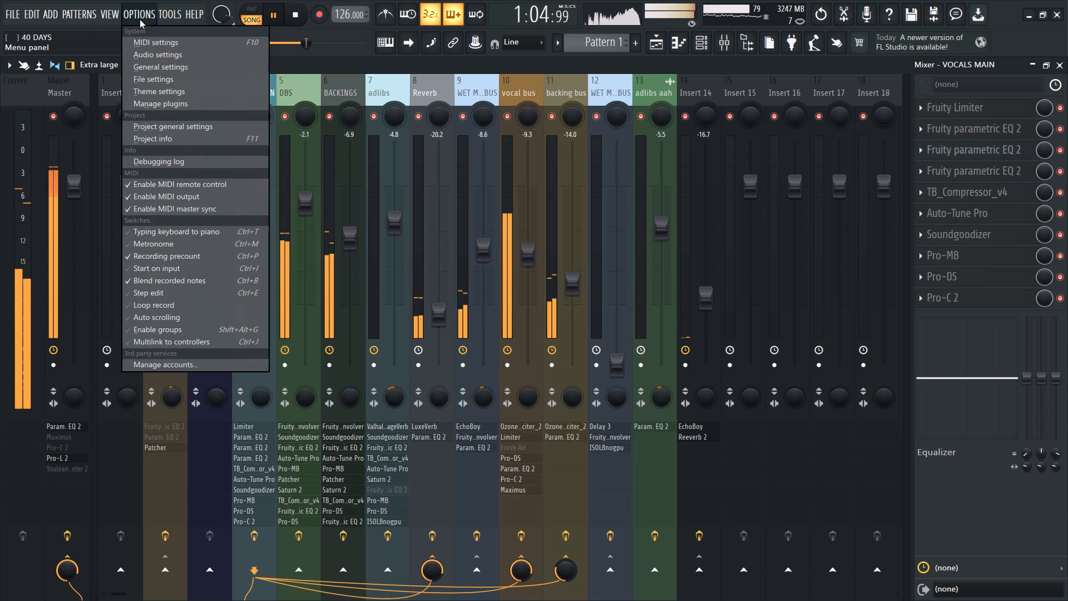
left_click(169, 58)
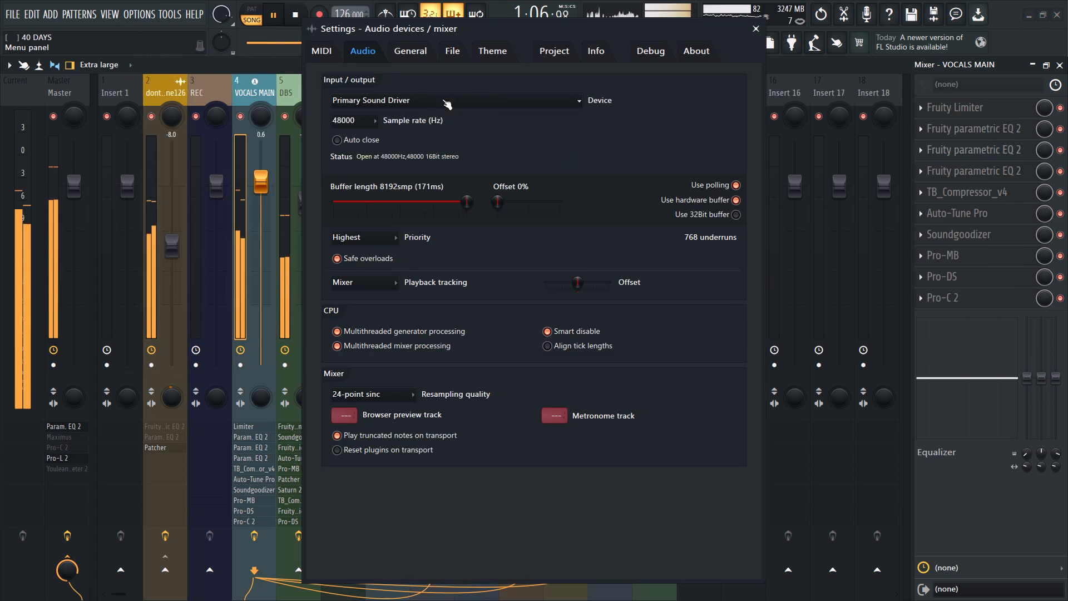
left_click(419, 97)
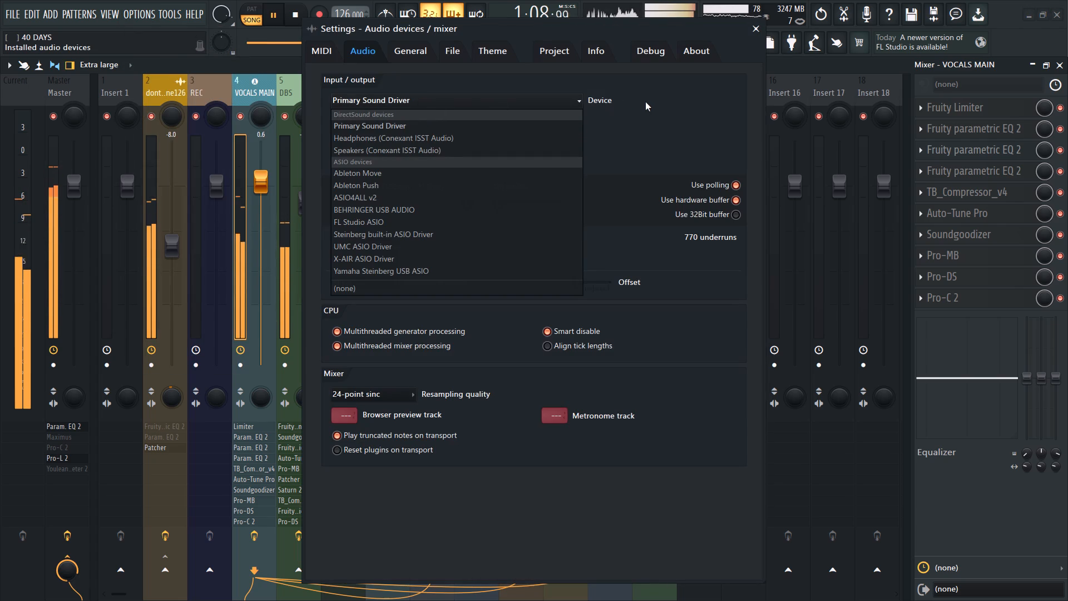
left_click(647, 103)
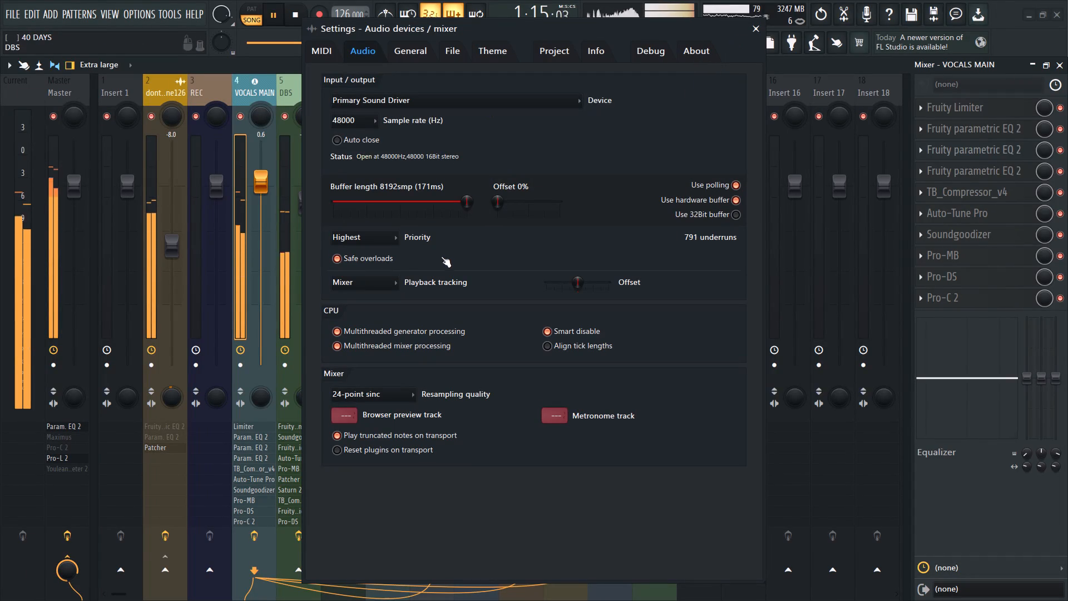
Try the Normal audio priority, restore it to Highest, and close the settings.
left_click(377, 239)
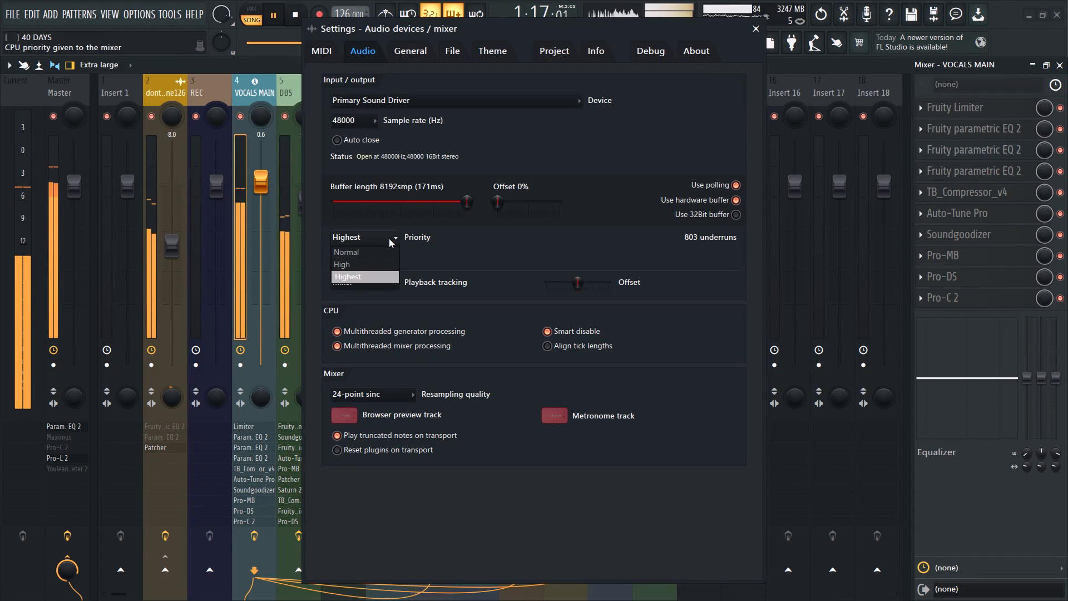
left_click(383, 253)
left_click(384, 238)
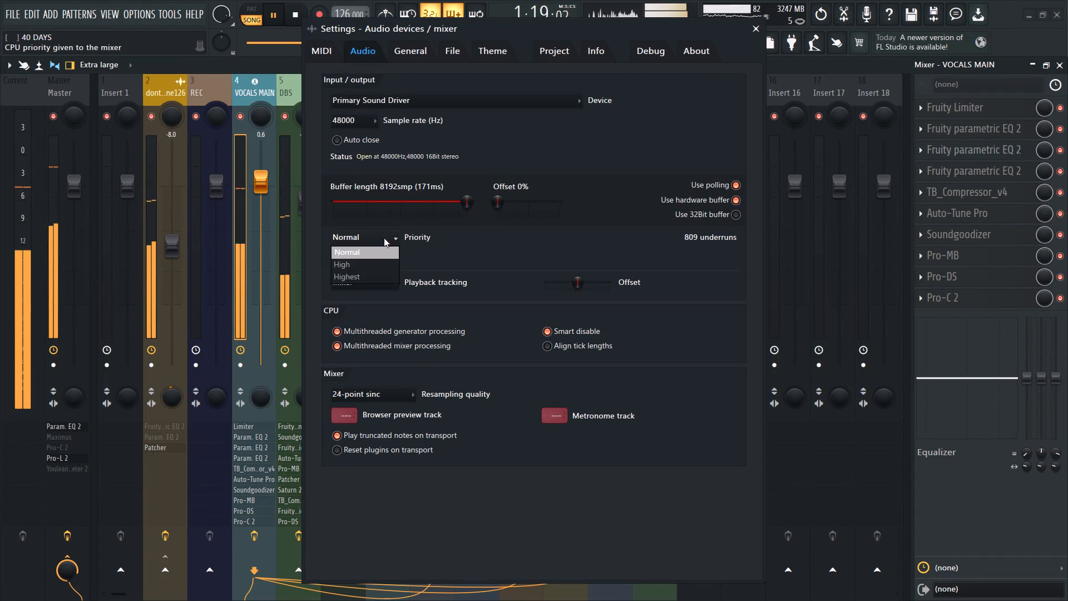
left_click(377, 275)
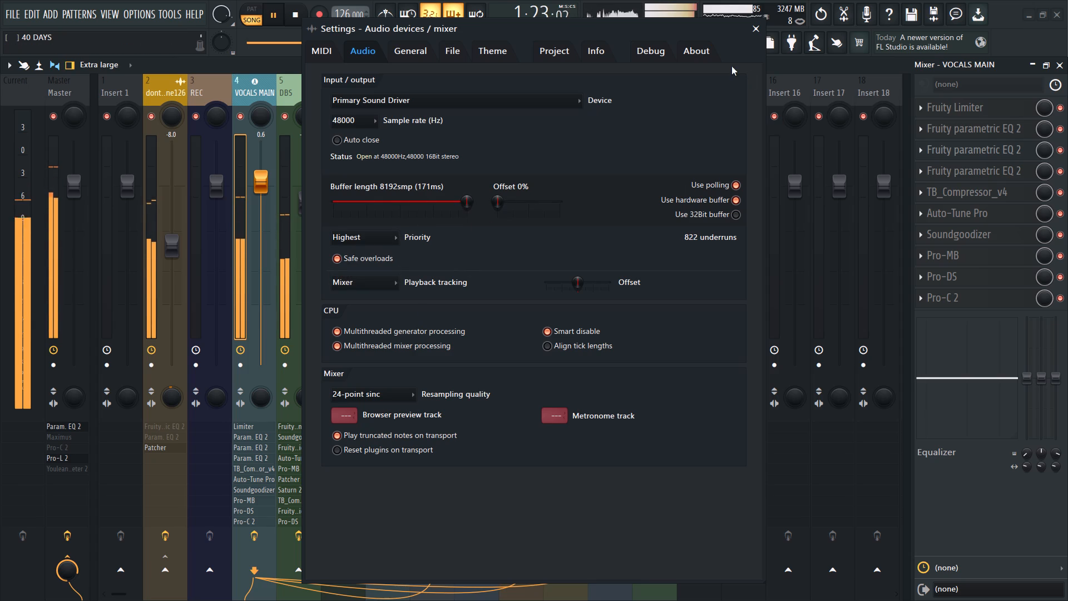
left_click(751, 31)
Adjust the stereo separation of the dont check phone126 beat track.
left_click(255, 87)
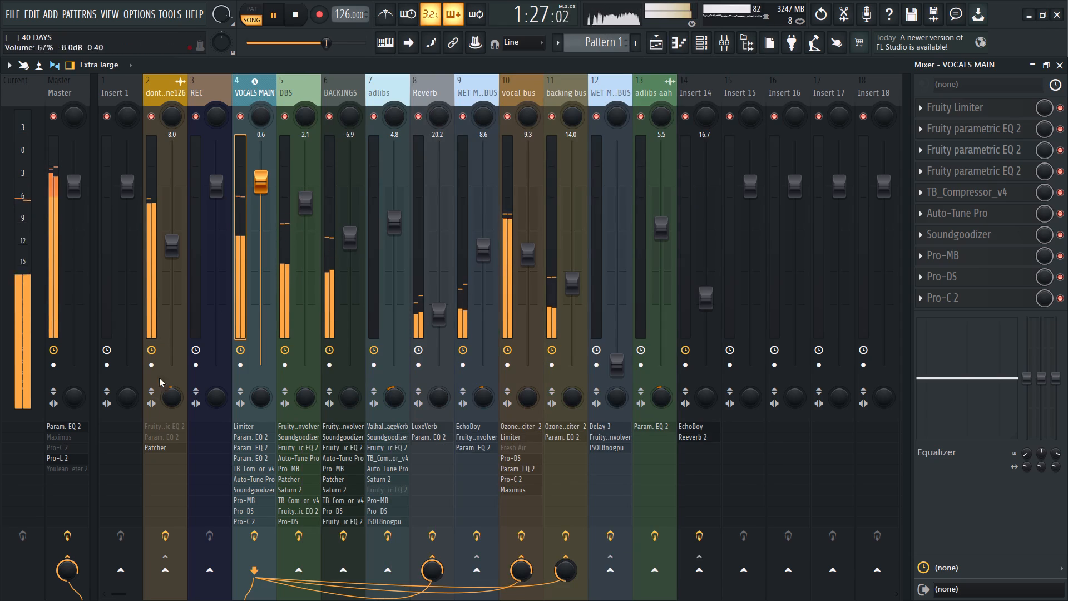
left_click_drag(170, 395, 167, 377)
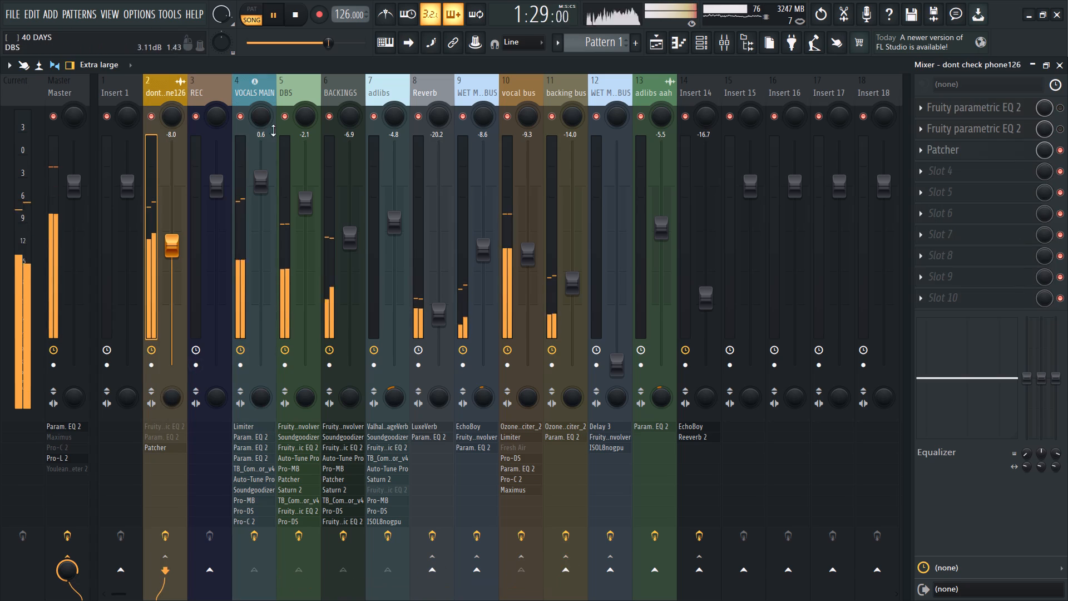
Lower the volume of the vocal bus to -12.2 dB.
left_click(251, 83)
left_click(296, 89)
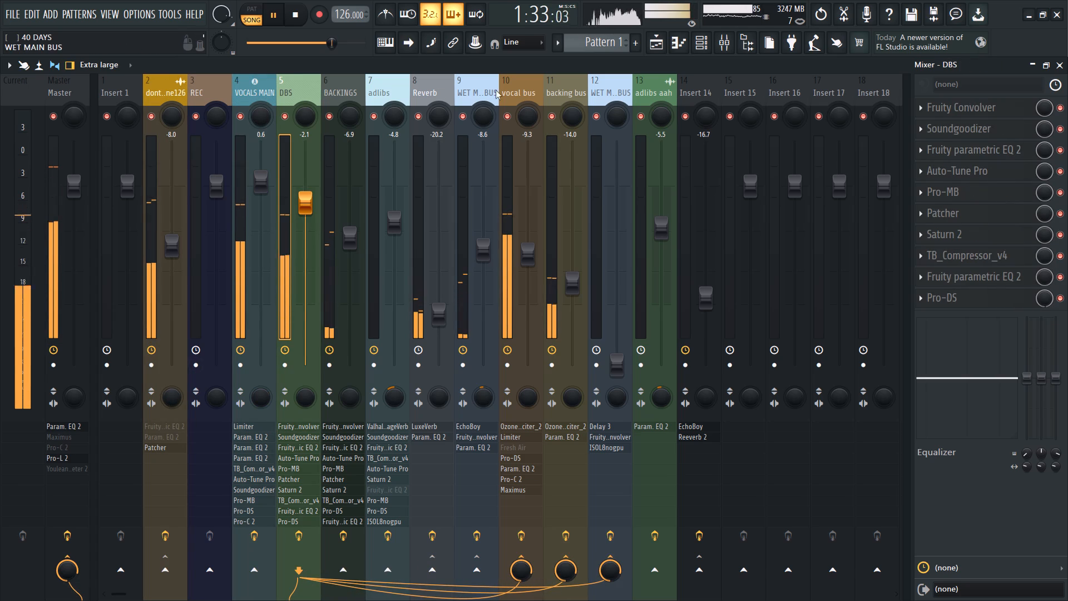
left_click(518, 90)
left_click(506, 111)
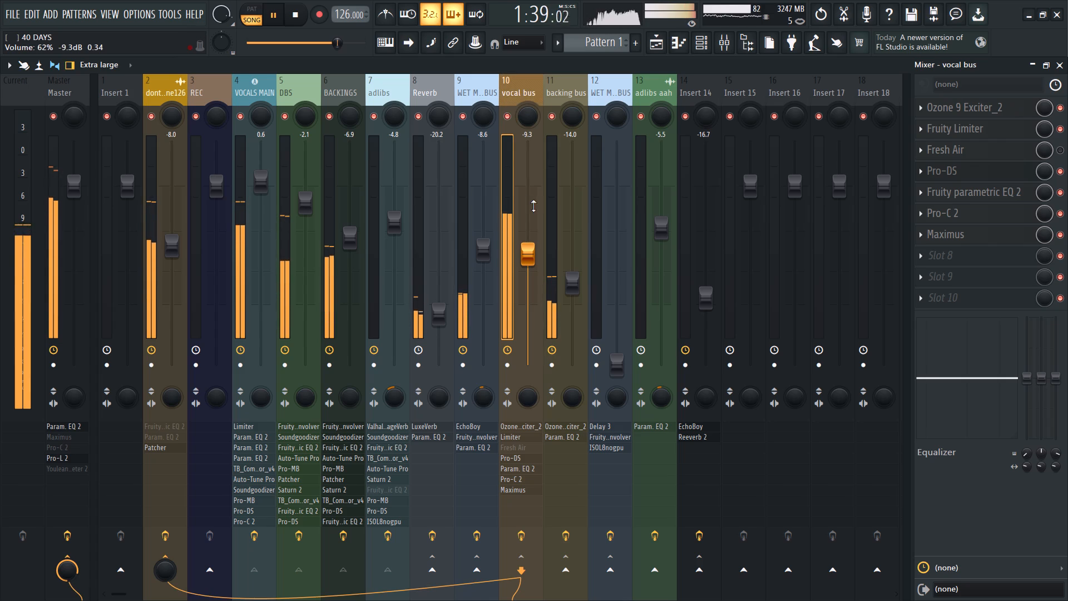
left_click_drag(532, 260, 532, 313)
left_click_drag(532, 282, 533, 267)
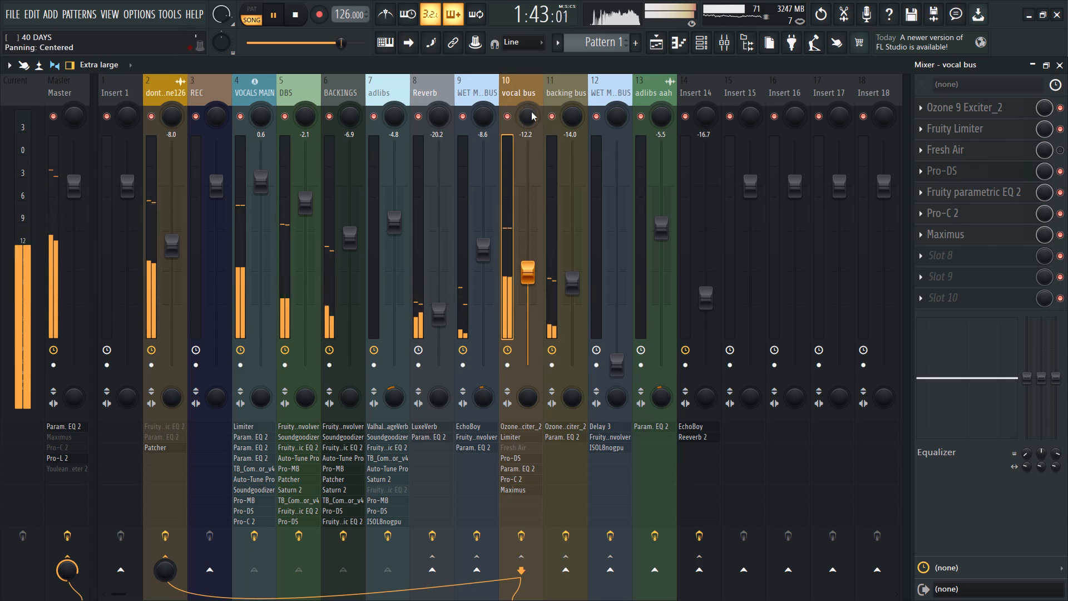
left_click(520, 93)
Lower the volume of the dont check phone126 beat track to -8.6 dB.
scroll(512, 92, "up", 2)
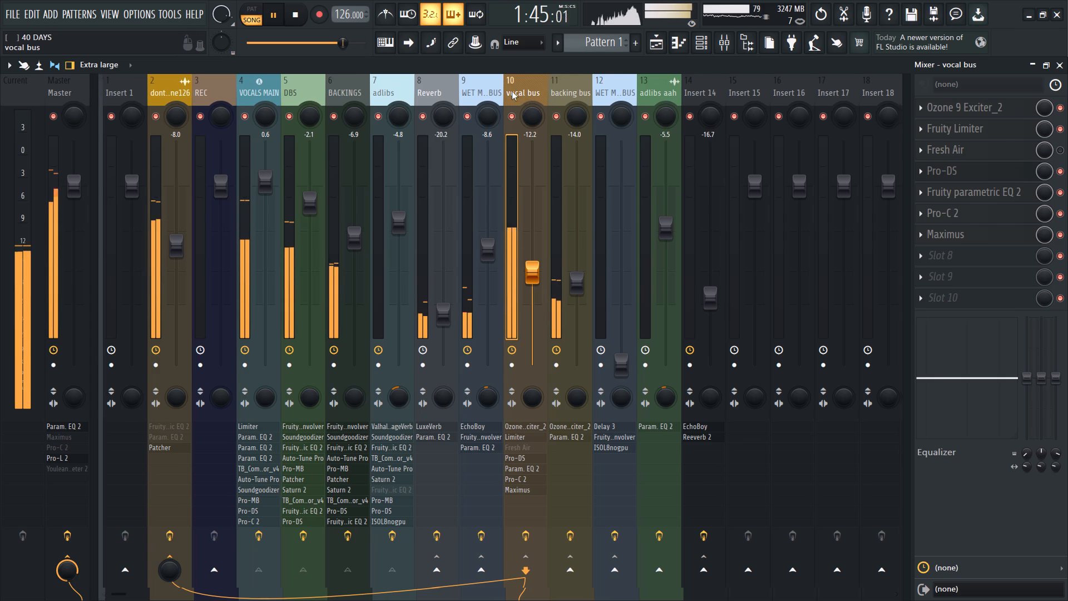
left_click(157, 78)
left_click_drag(174, 250, 174, 256)
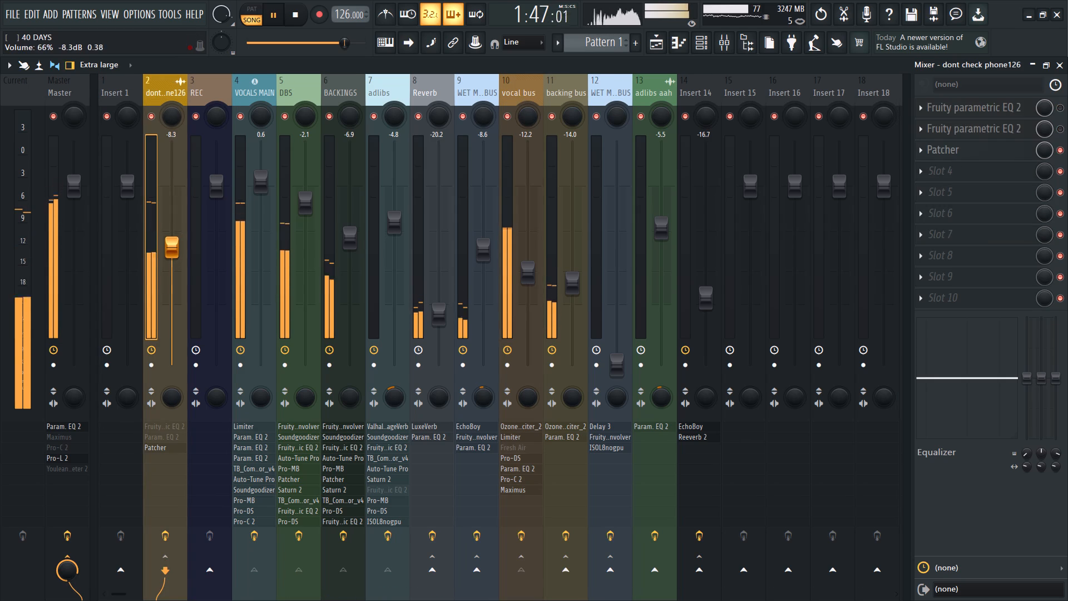
left_click_drag(174, 256, 174, 273)
left_click(174, 257)
left_click_drag(174, 256, 174, 247)
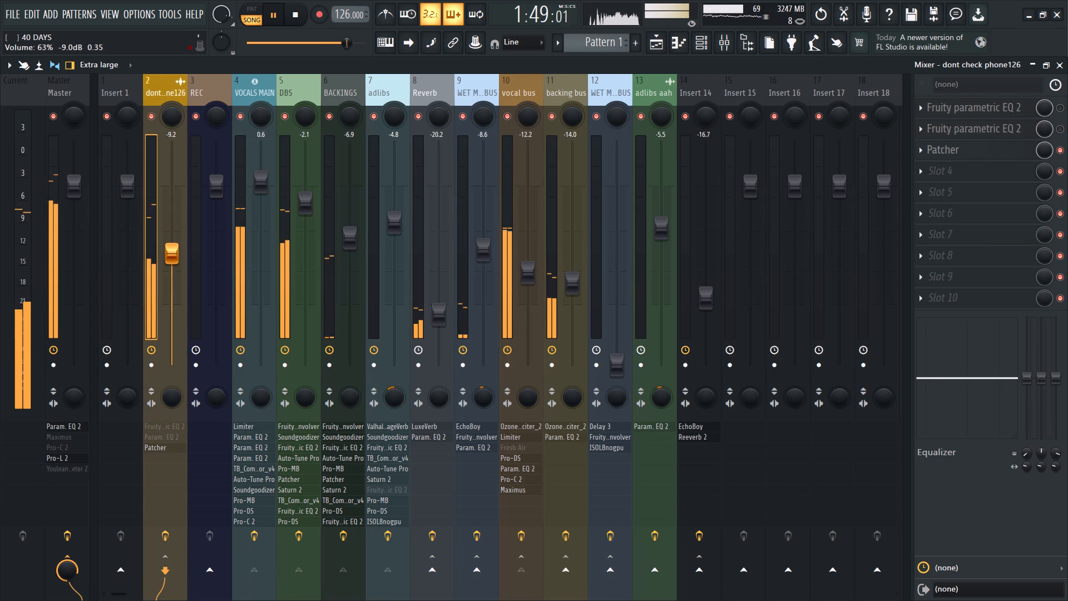
left_click_drag(174, 247, 173, 246)
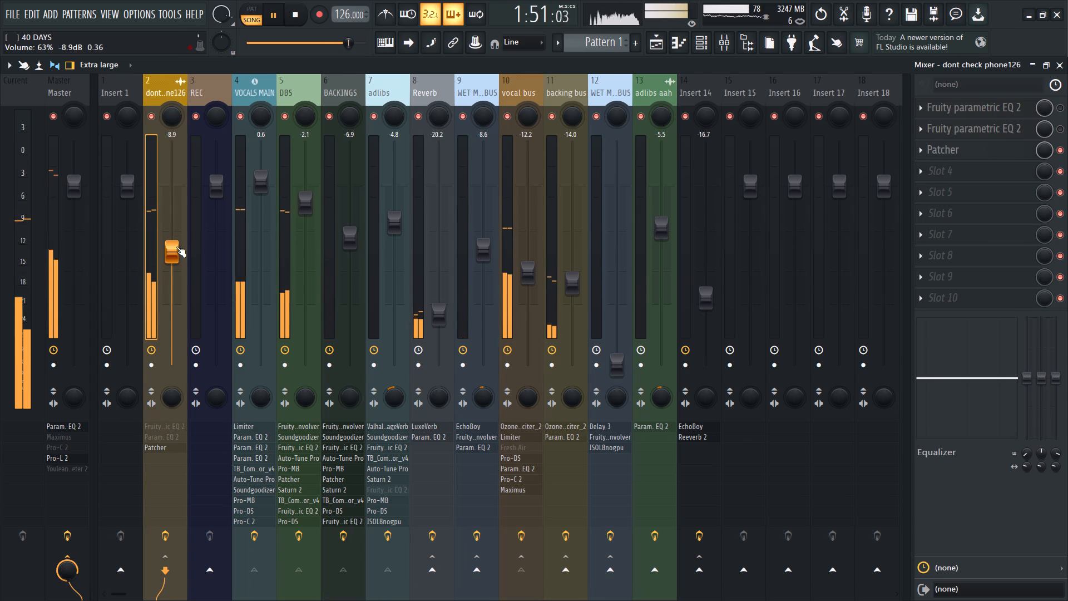
left_click_drag(176, 249, 176, 244)
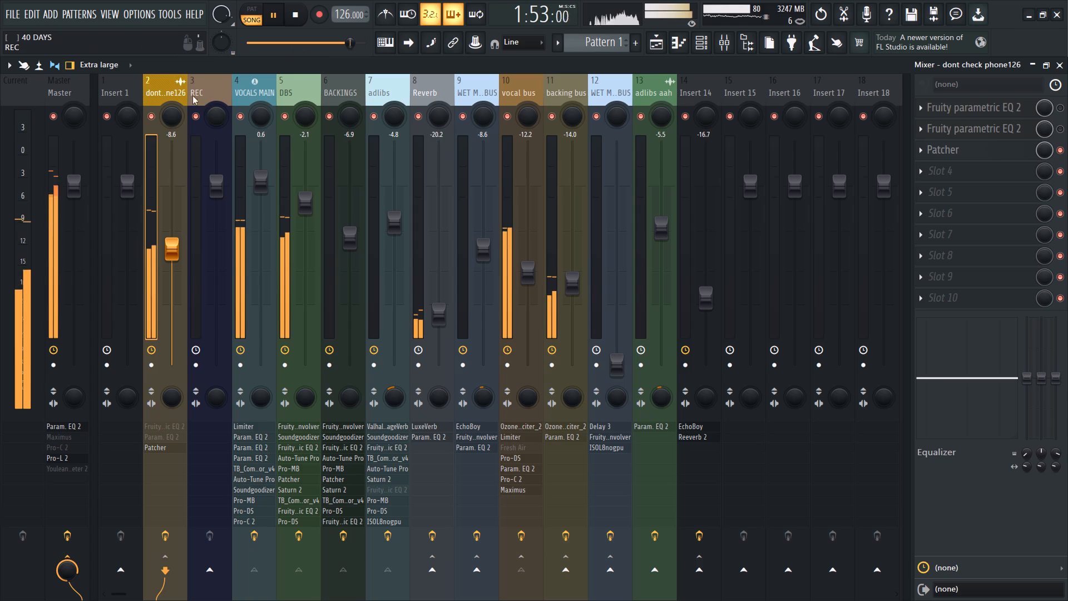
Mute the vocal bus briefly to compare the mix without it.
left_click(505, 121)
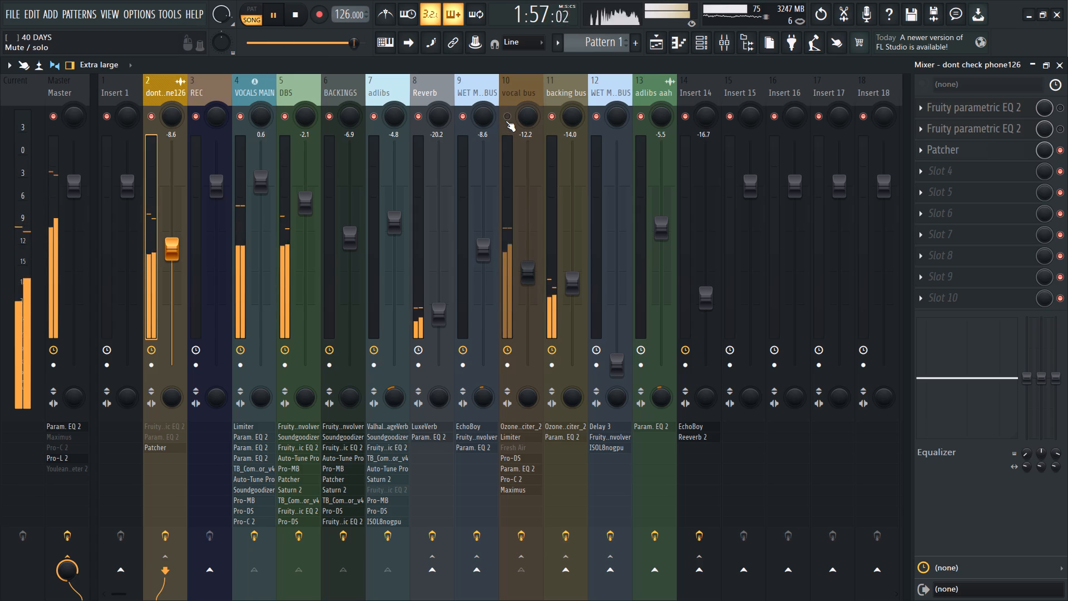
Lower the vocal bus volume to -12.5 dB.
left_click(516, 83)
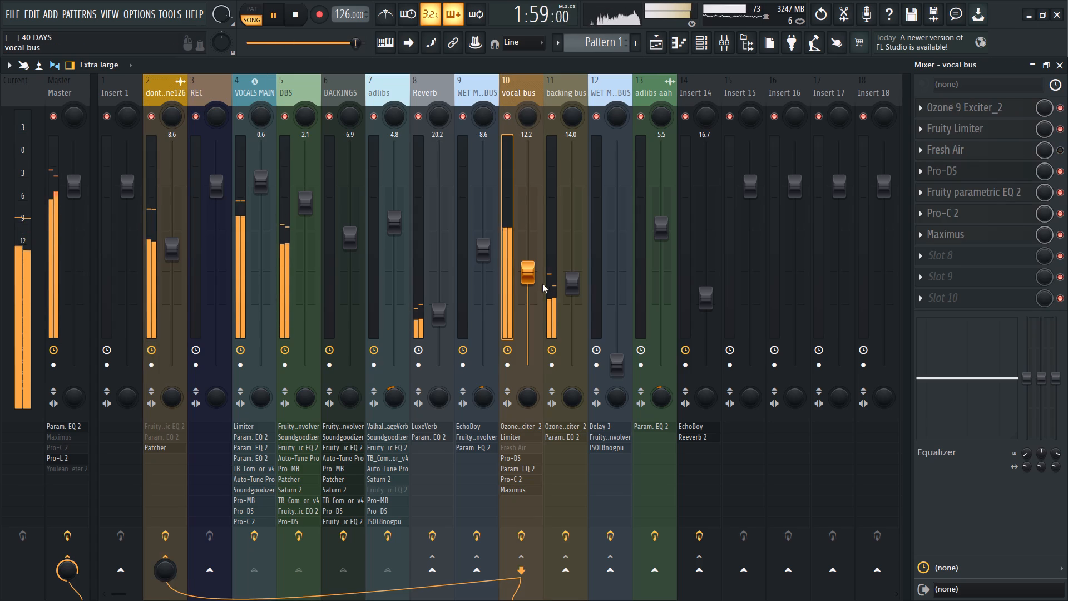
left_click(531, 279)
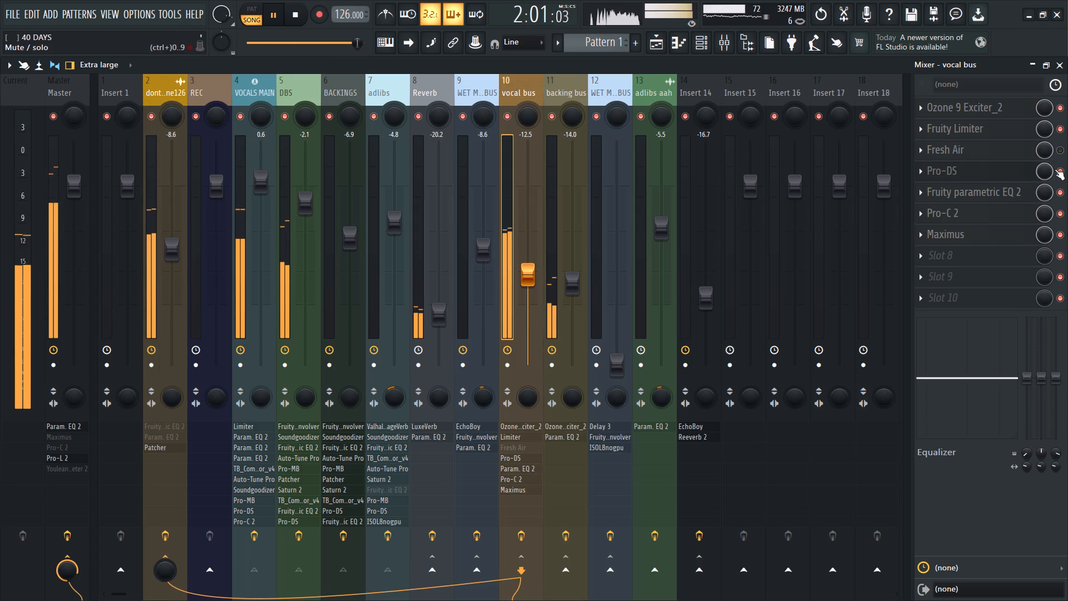
View the Pro-C 2 compressor on the vocal bus, and close all plugin windows.
left_click(962, 215)
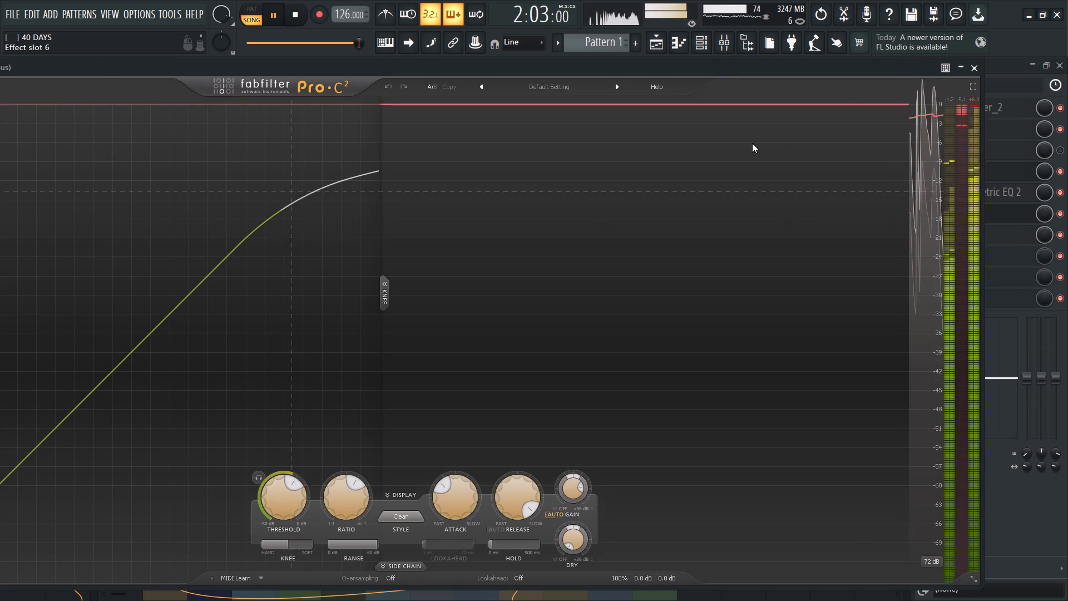
left_click(970, 67)
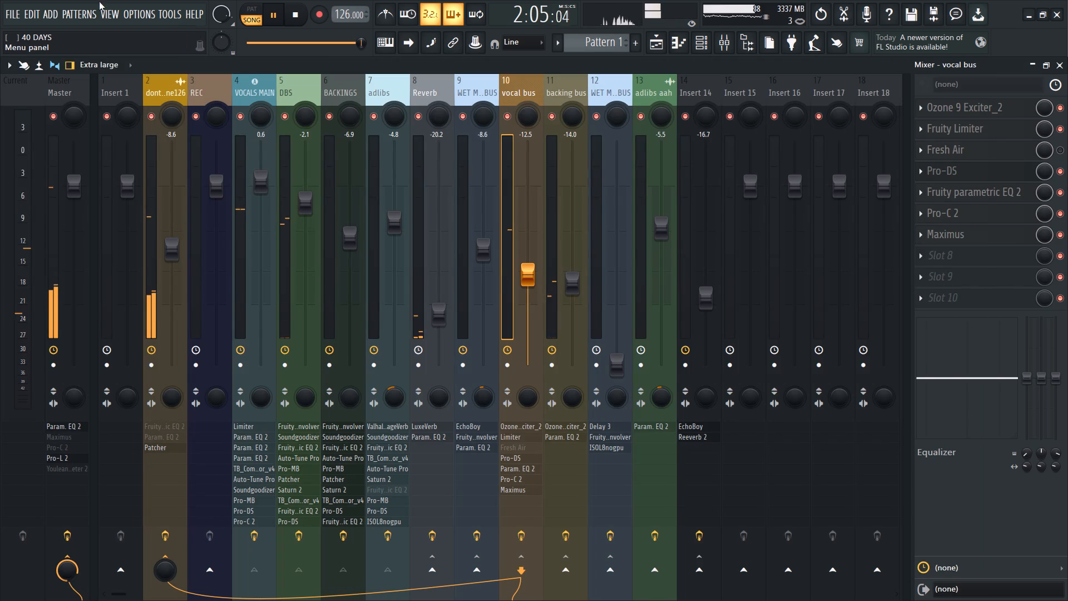
left_click(102, 20)
left_click(161, 238)
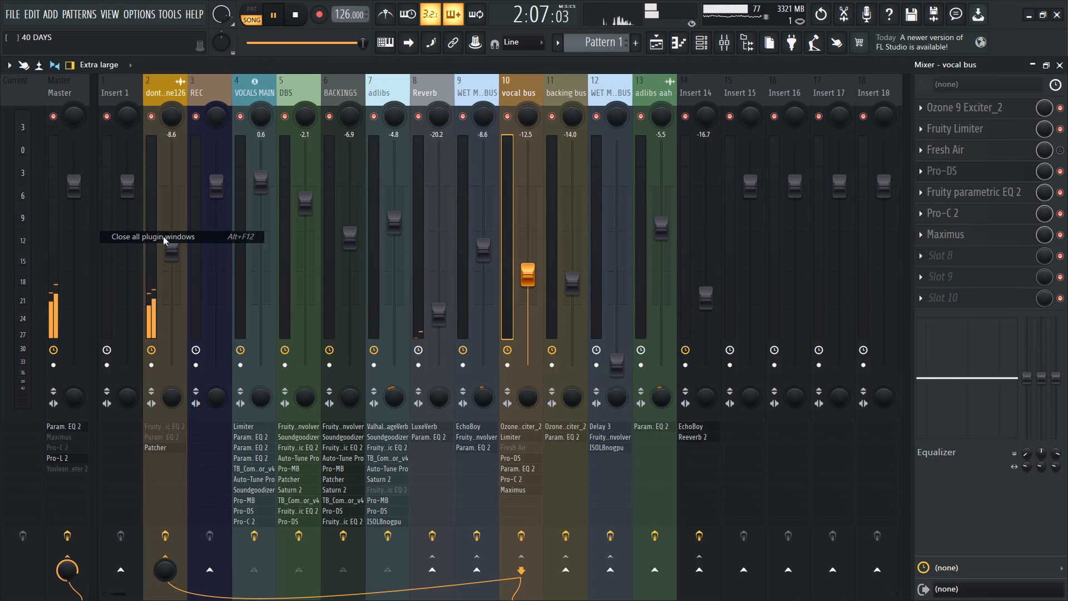
Restart song playback from the beginning and check the beat, DBS and vocal bus levels.
left_click(300, 14)
left_click(300, 18)
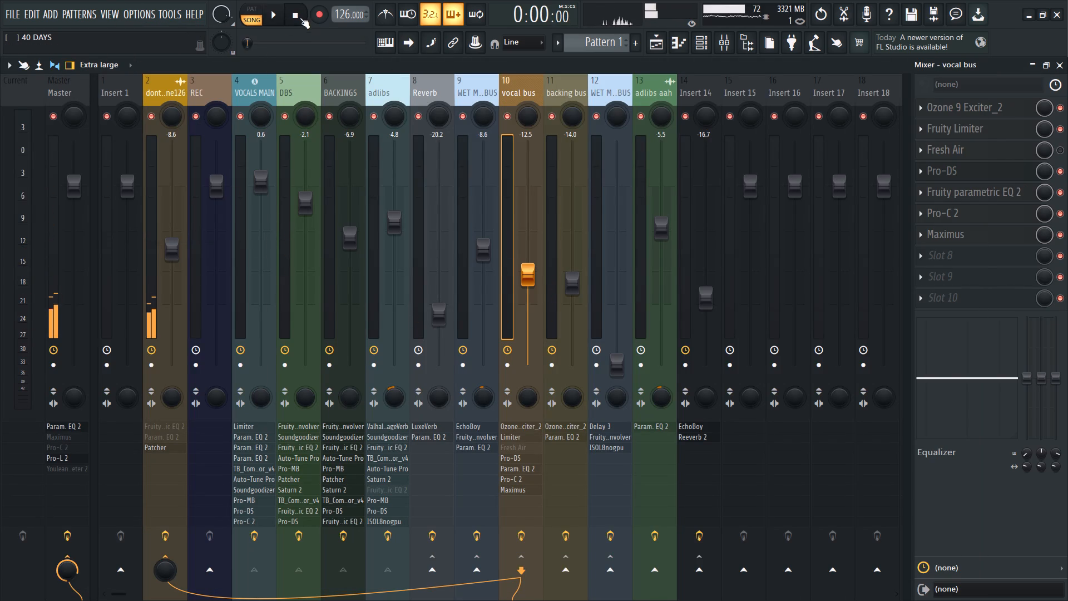
left_click(276, 21)
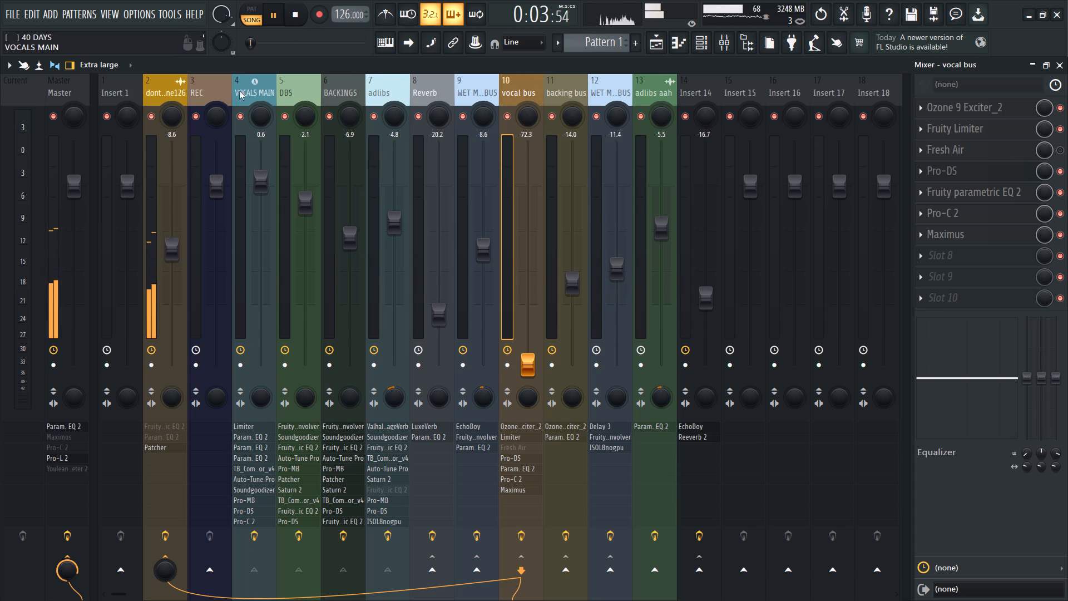
left_click(161, 96)
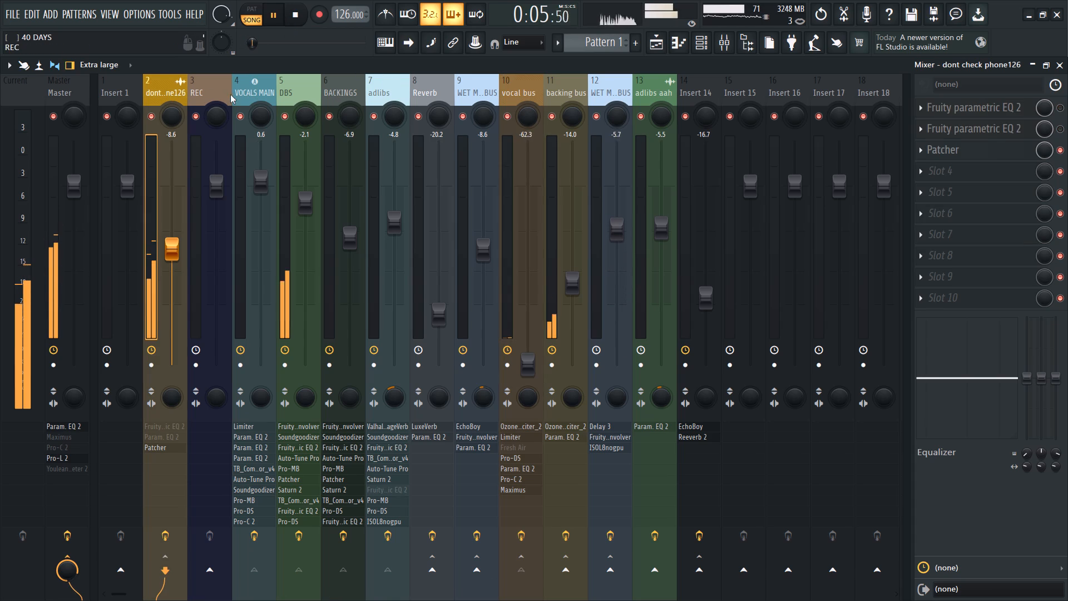
left_click(298, 94)
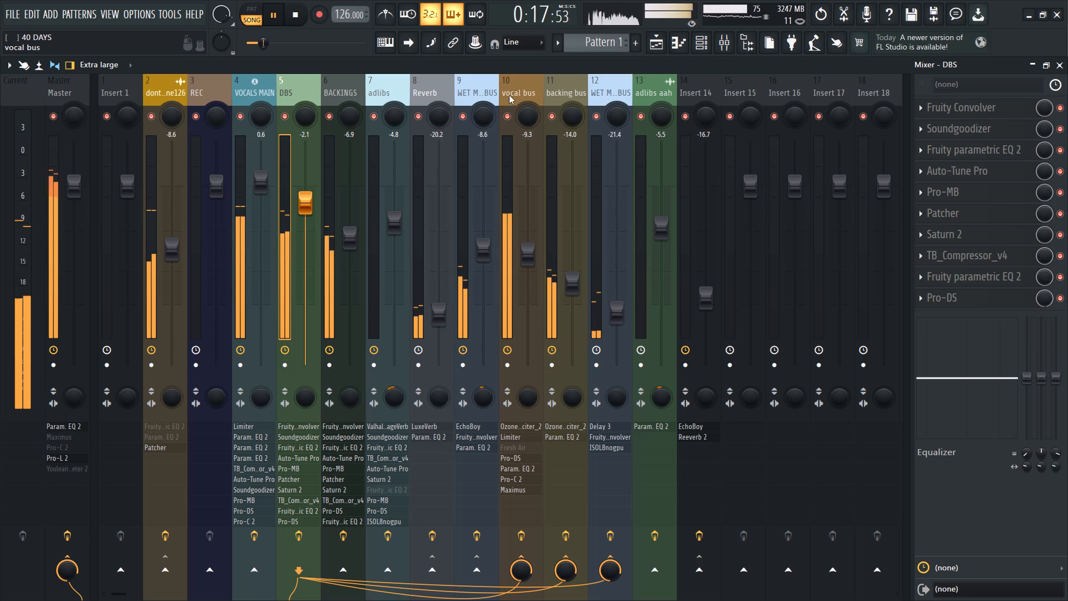
left_click(525, 86)
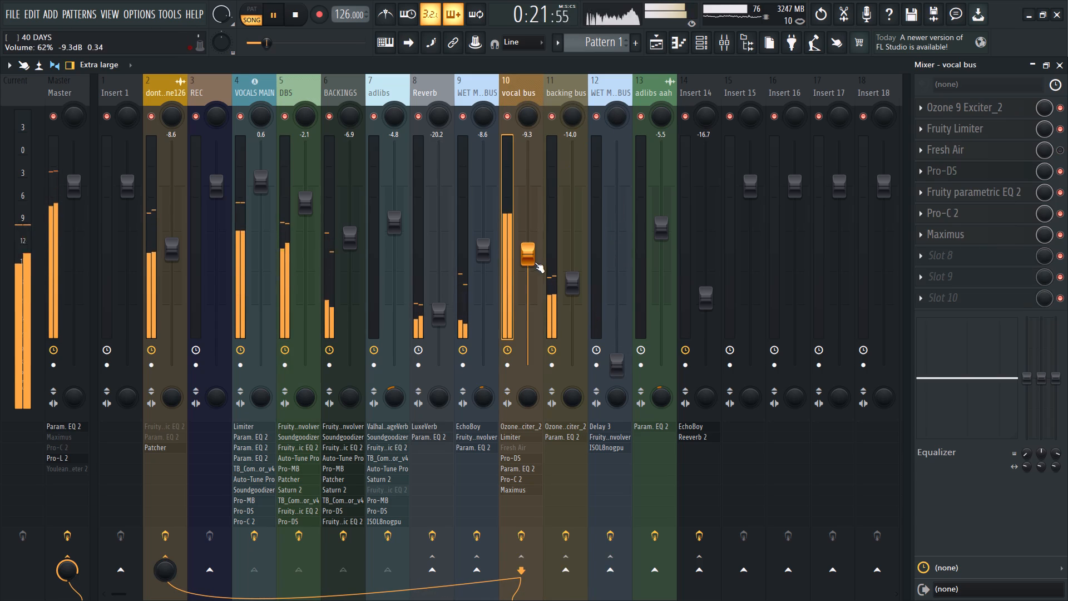
Lower the vocal bus volume automation point near bar 9 in the playlist.
left_click(658, 44)
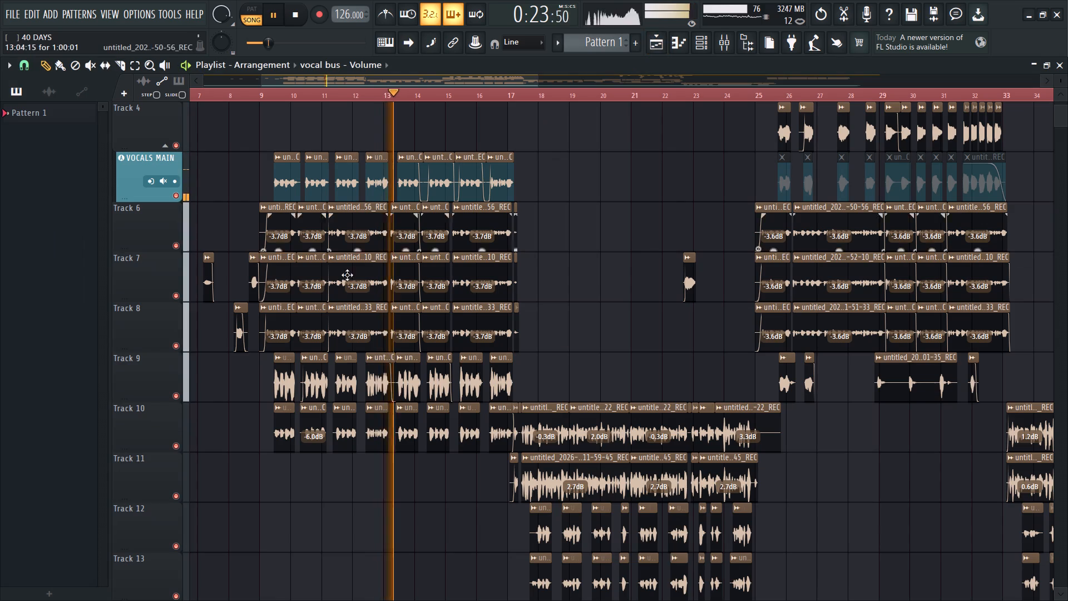
scroll(335, 265, "up", 8)
scroll(340, 258, "down", 14)
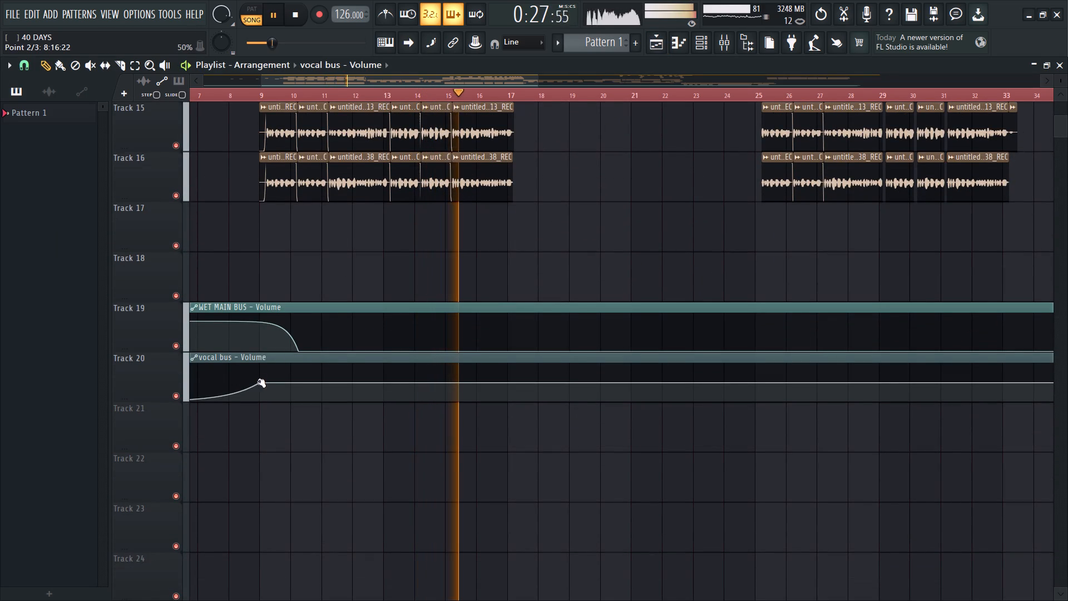
left_click_drag(259, 384, 259, 389)
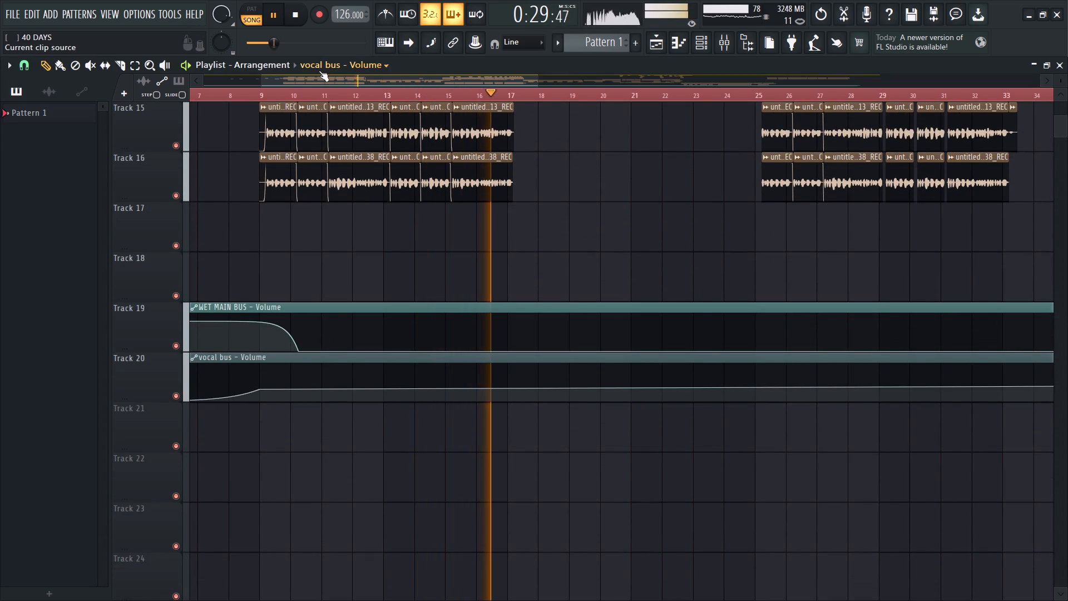
Set the tension between points 2 and 3 of the vocal bus volume automation to 100%.
left_click_drag(313, 75, 212, 76)
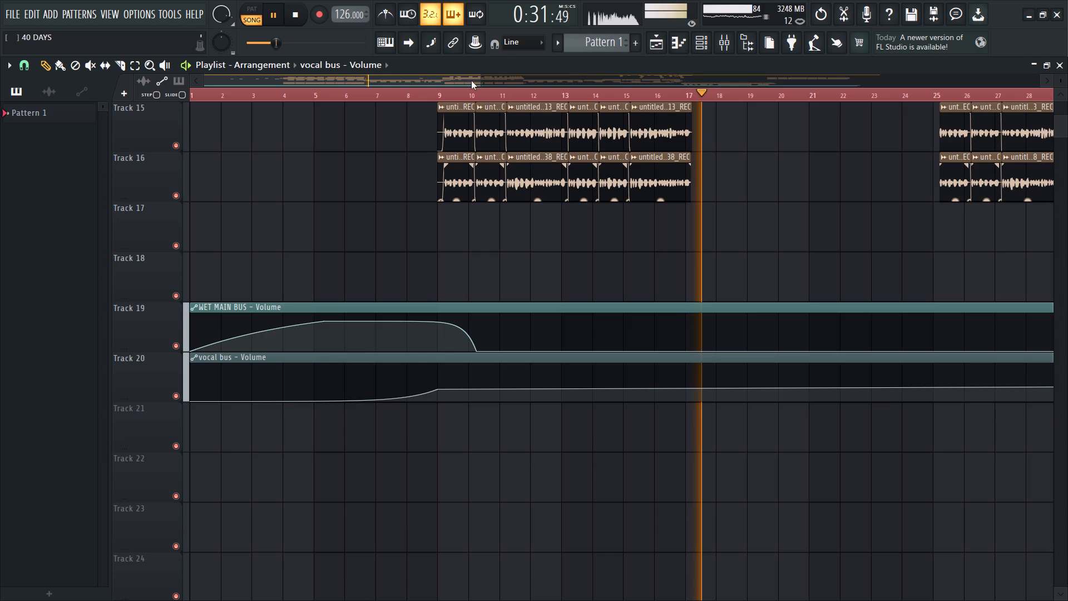
left_click_drag(478, 80, 947, 123)
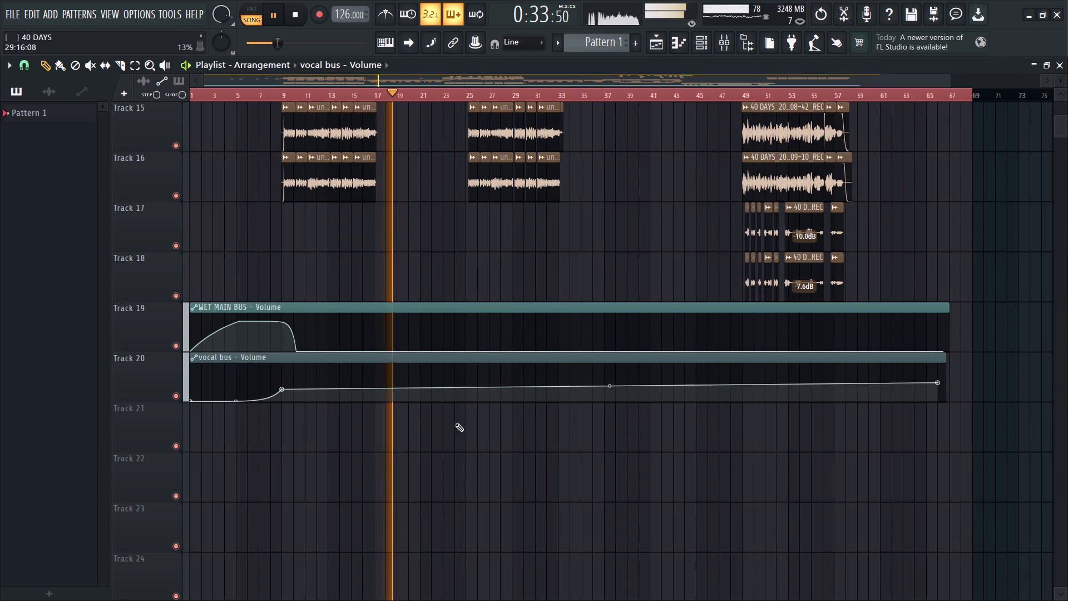
left_click_drag(610, 384, 609, 389)
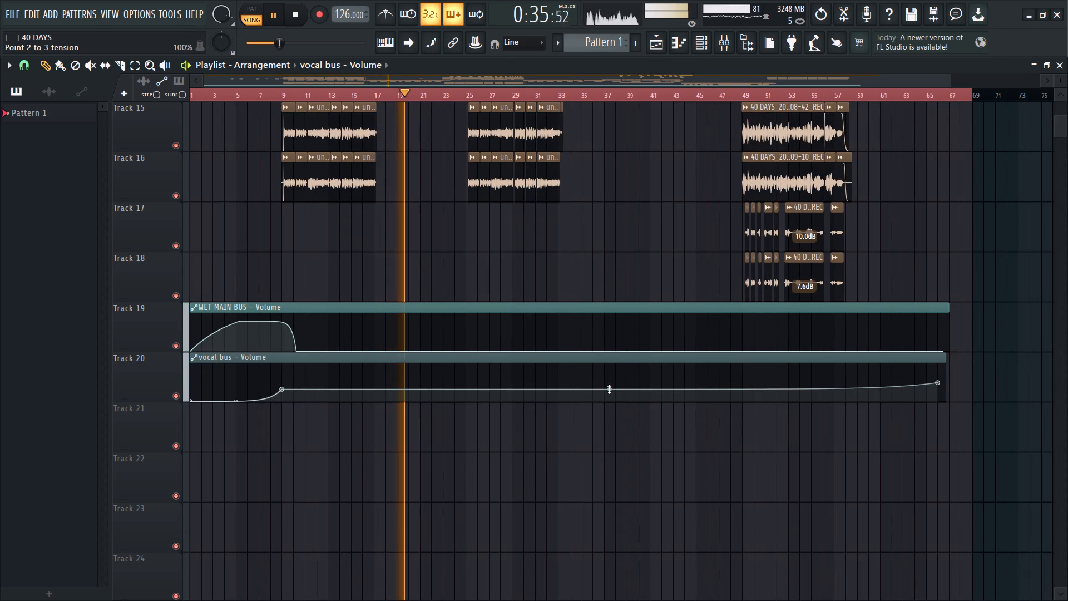
Adjust the tension of the vocal bus volume automation between points 2 and 3 and between points 1 and 2.
left_click_drag(609, 389, 625, 549)
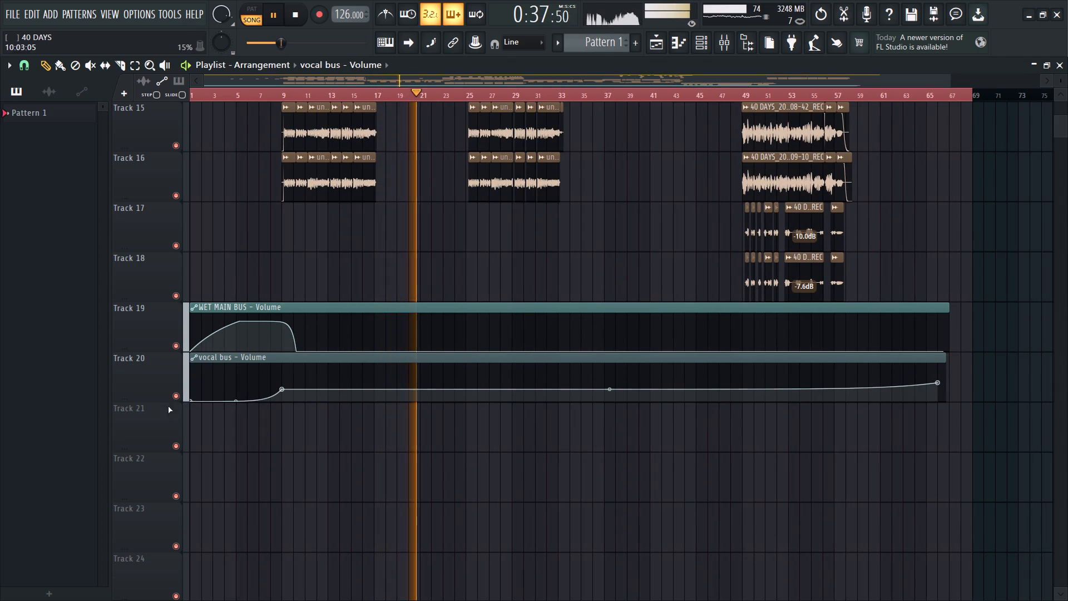
left_click_drag(234, 400, 233, 400)
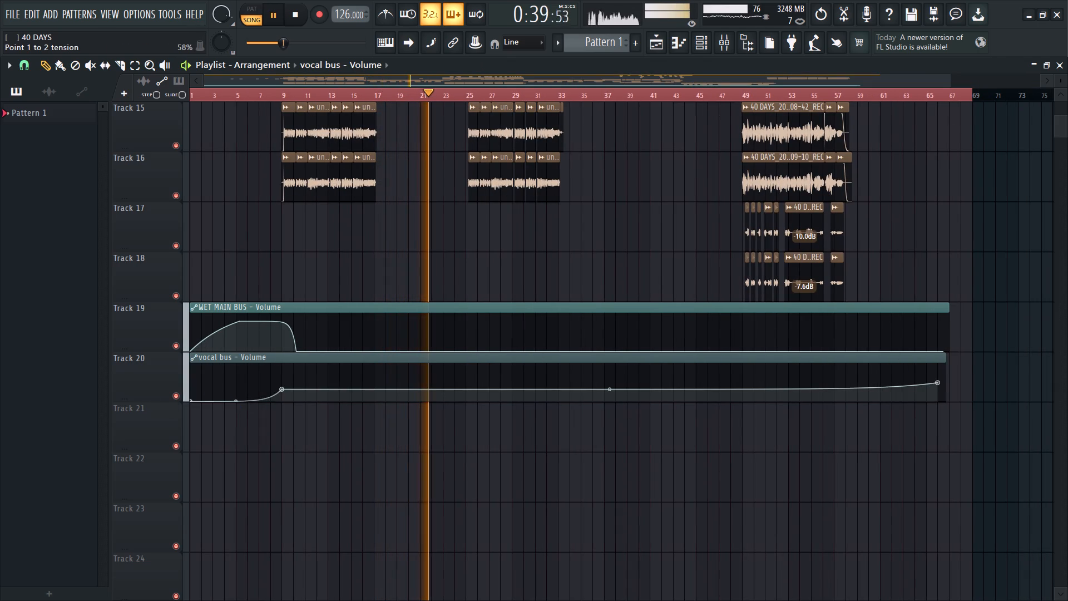
left_click_drag(233, 400, 233, 406)
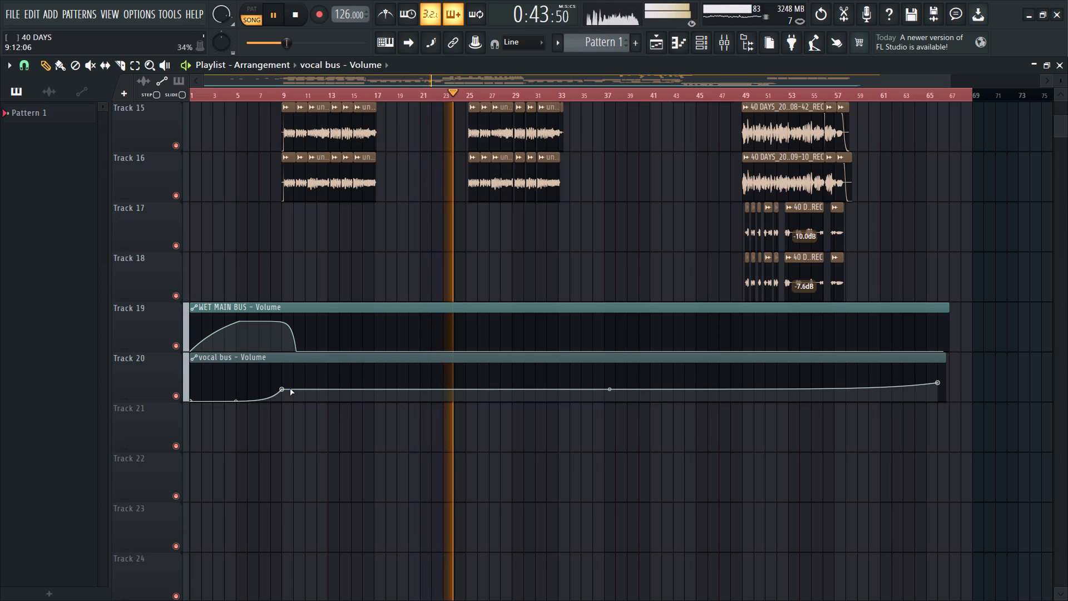
Set the vocal bus volume automation point near bar 9 to 29% and readjust the tension of the segment after it.
left_click(281, 391)
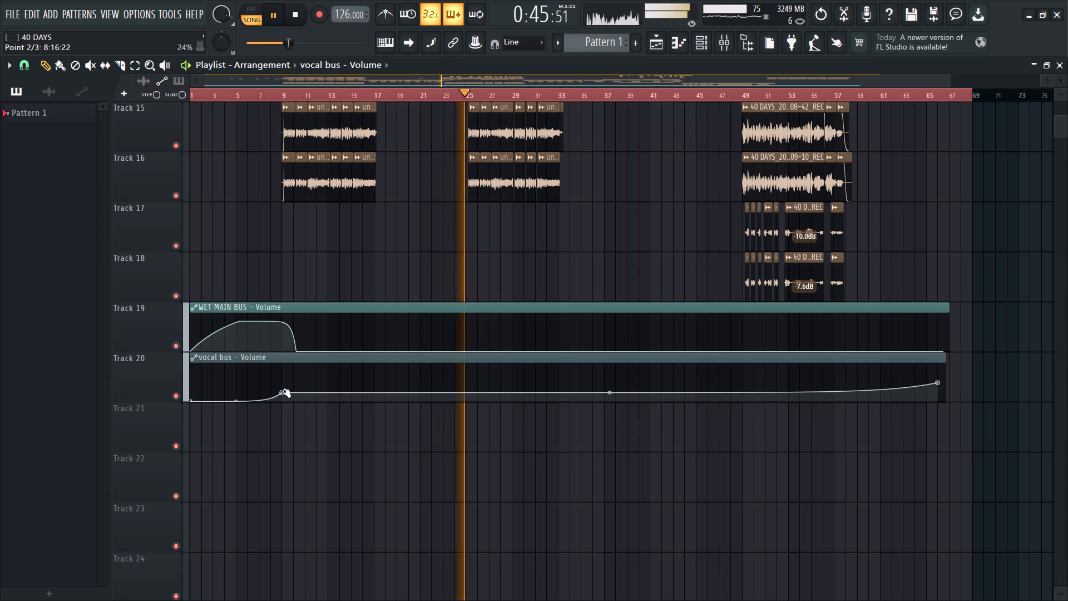
left_click(283, 391)
left_click(281, 392)
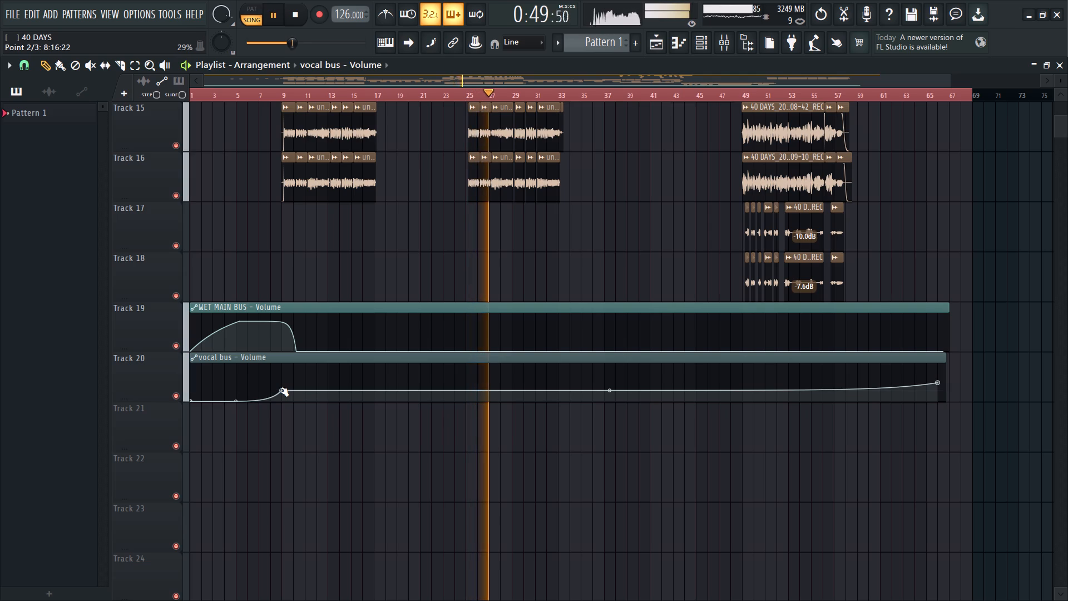
left_click_drag(611, 391, 609, 424)
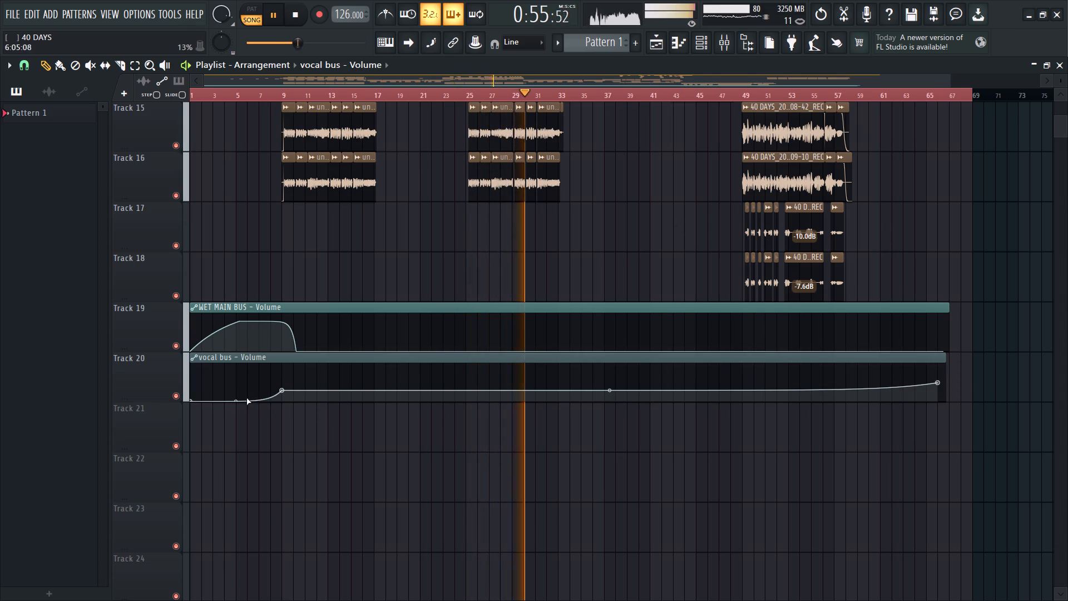
Lower the adlibs aah mixer track volume to -6.1 dB.
left_click(721, 47)
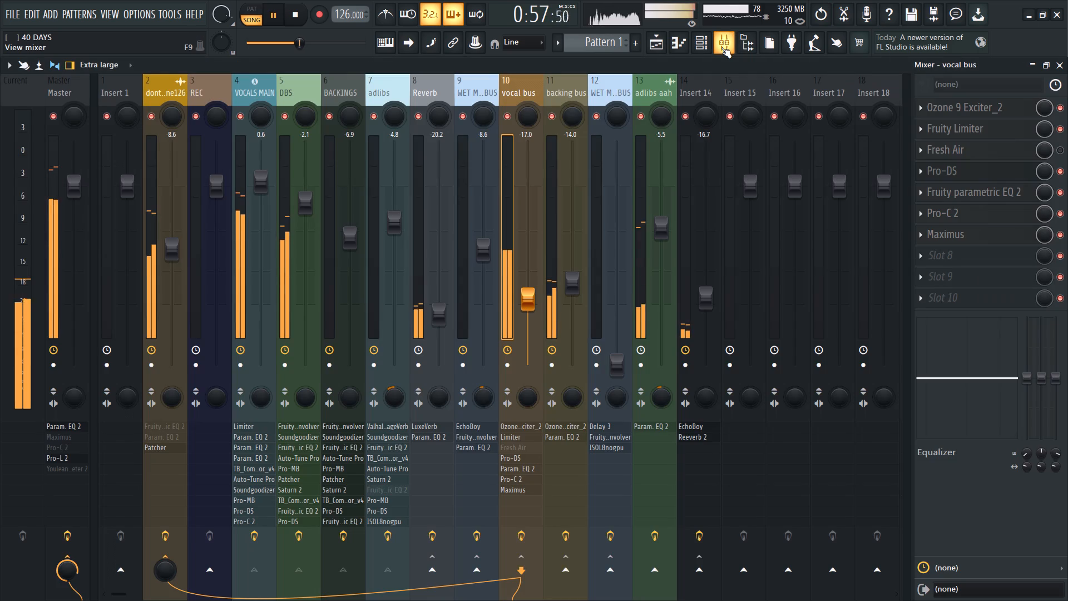
left_click(651, 88)
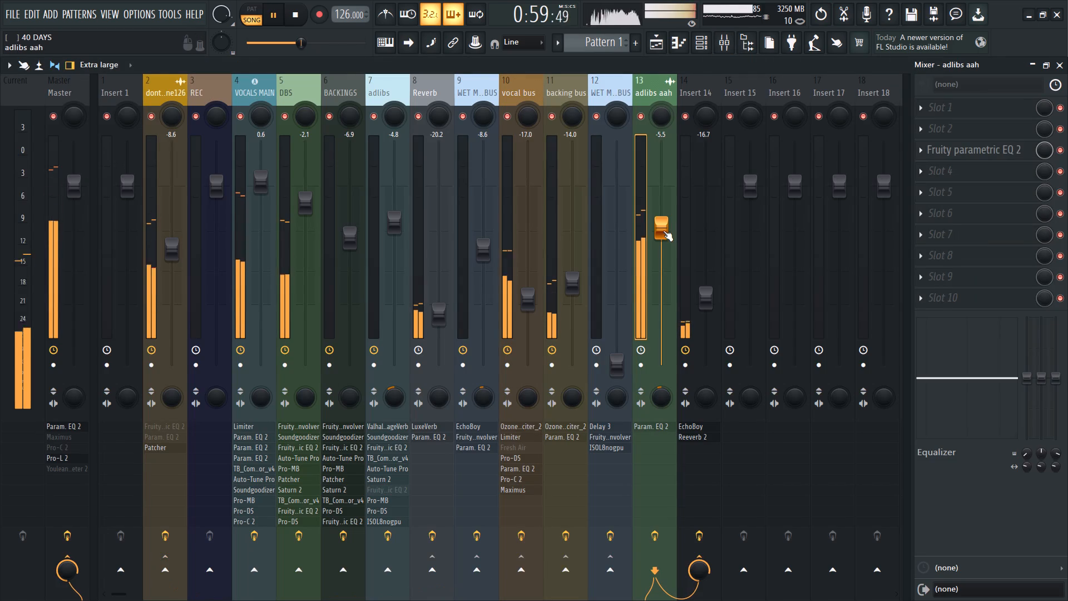
left_click_drag(663, 233, 664, 238)
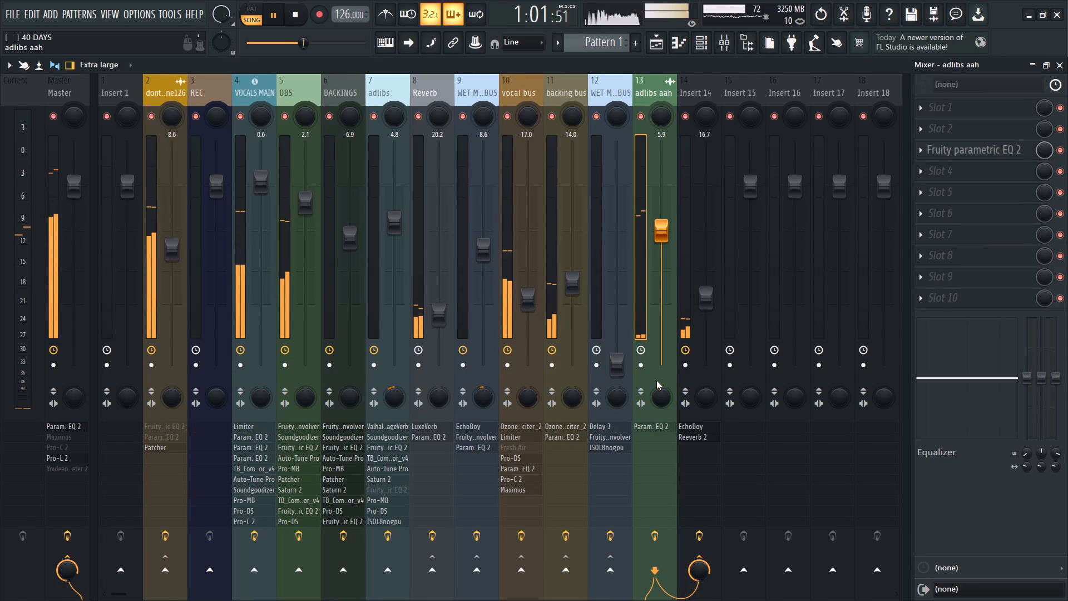
left_click(662, 234)
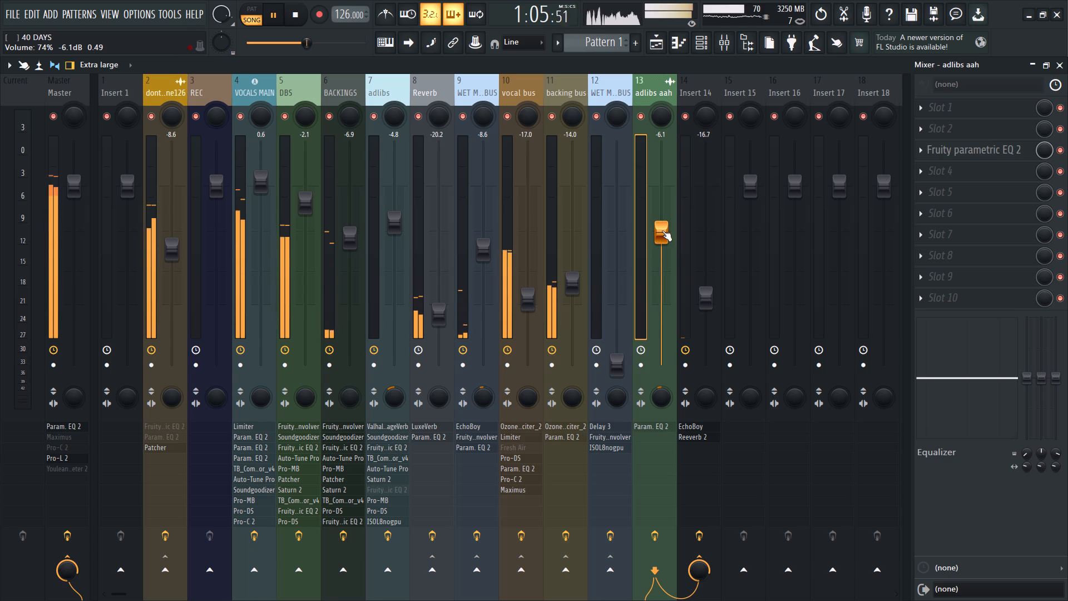
left_click(652, 90)
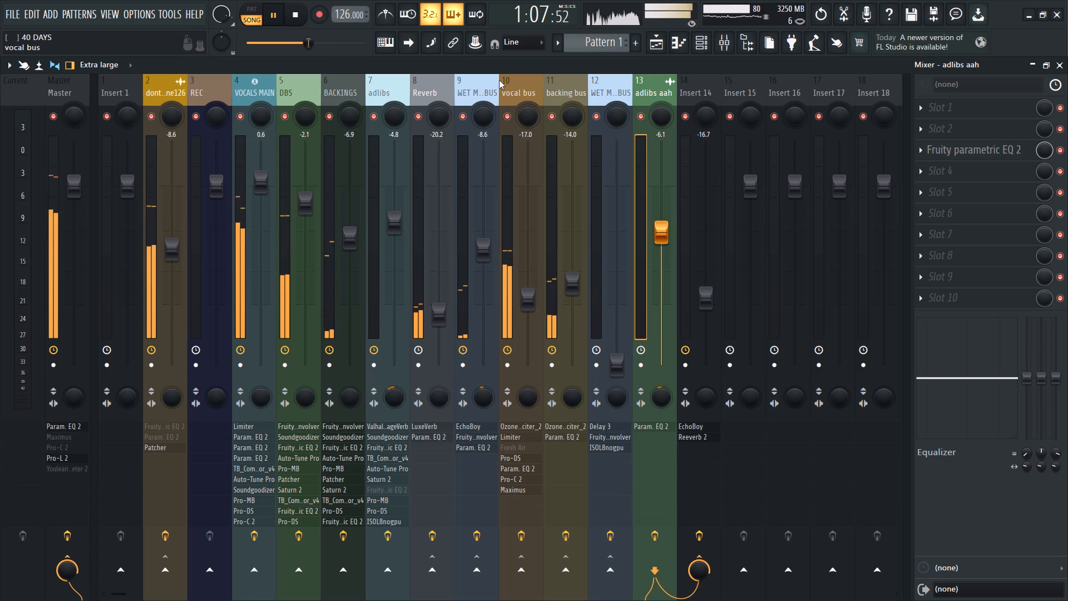
Mute and unmute the vocal bus to compare the mix with and without it.
left_click(521, 86)
left_click(507, 118)
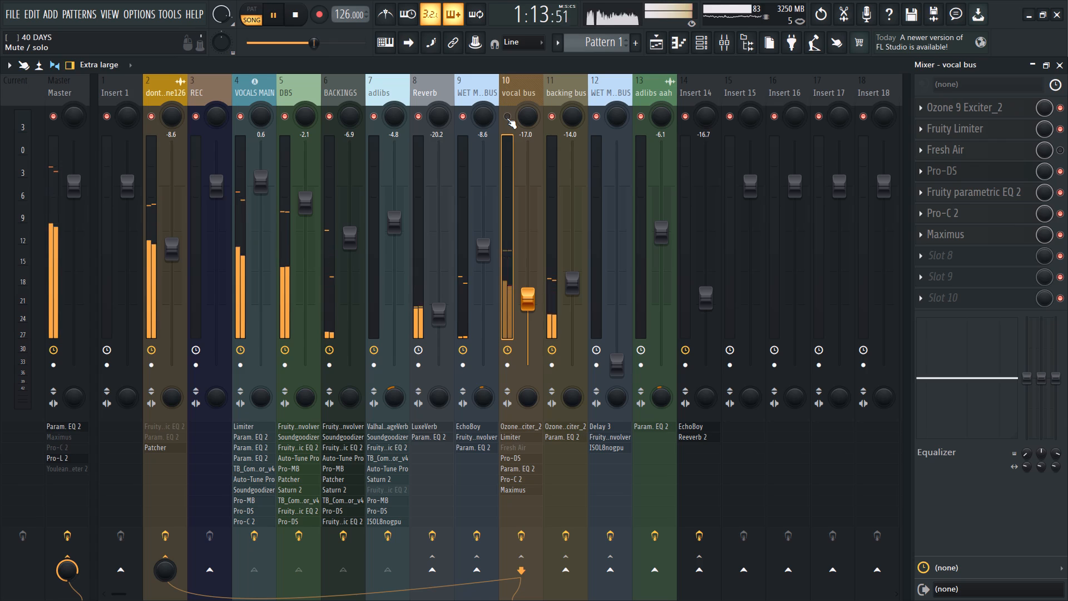
left_click(507, 118)
left_click(520, 91)
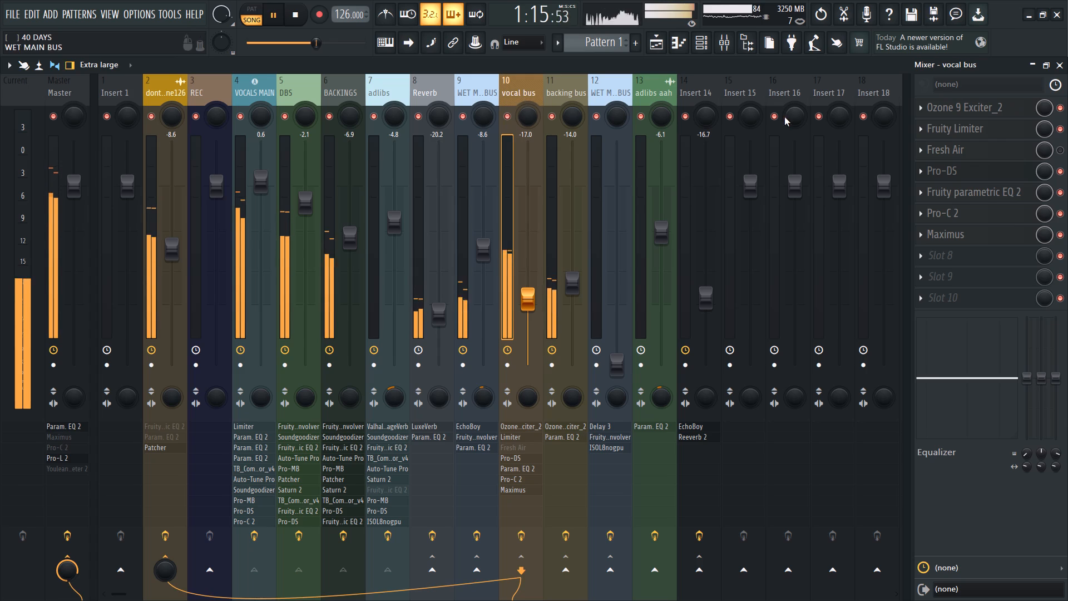
Compare the vocal bus sound by toggling its Pro-C 2 and Maximus effects off and on.
left_click(1061, 212)
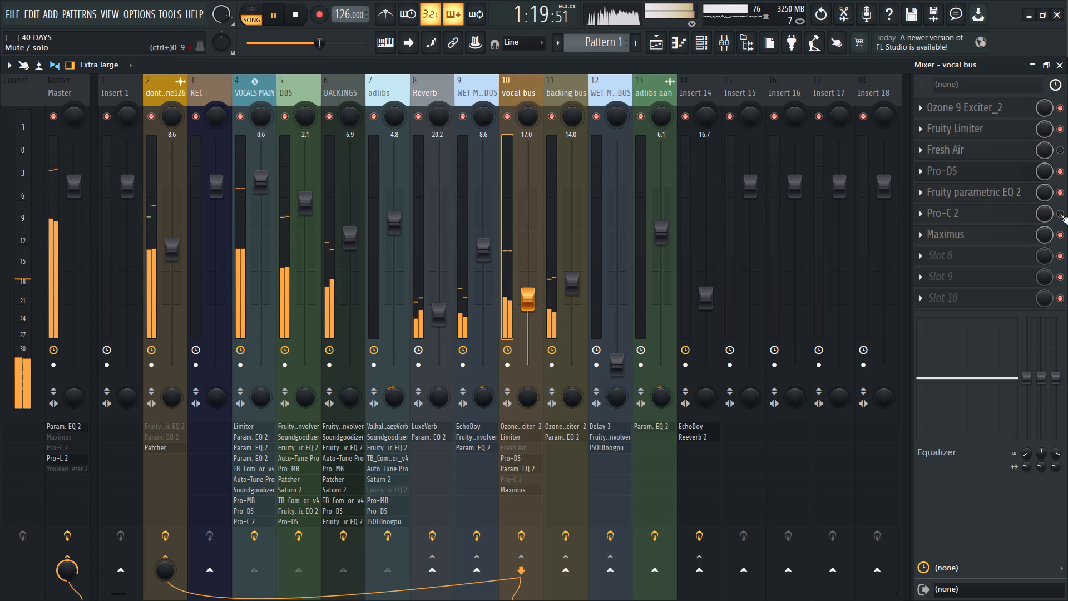
left_click(1060, 239)
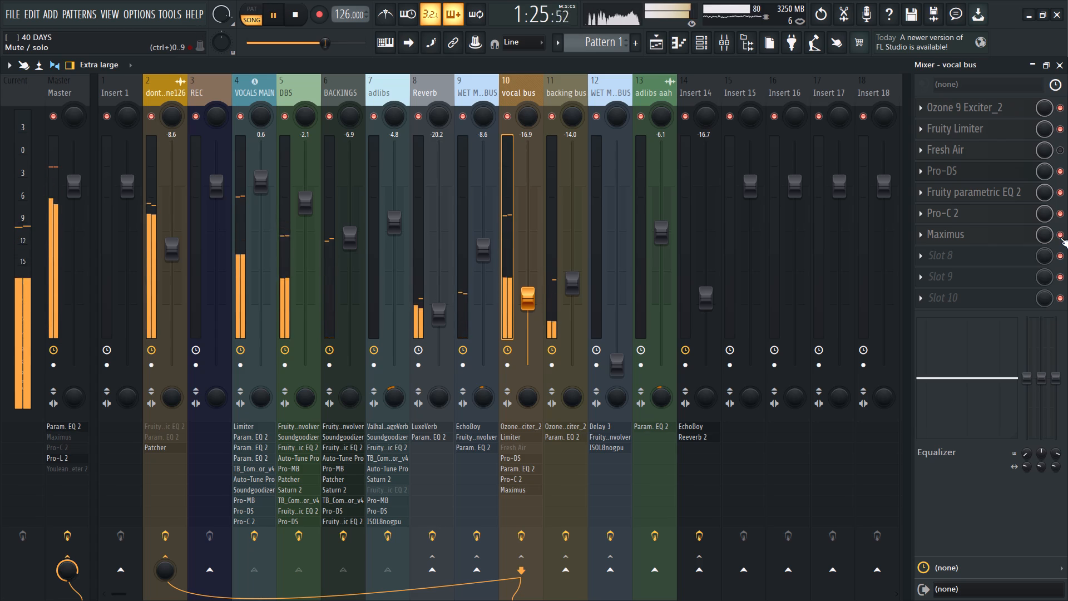
Compare the mix again with the vocal bus muted and unmuted, leaving the bus active and selected.
left_click(513, 125)
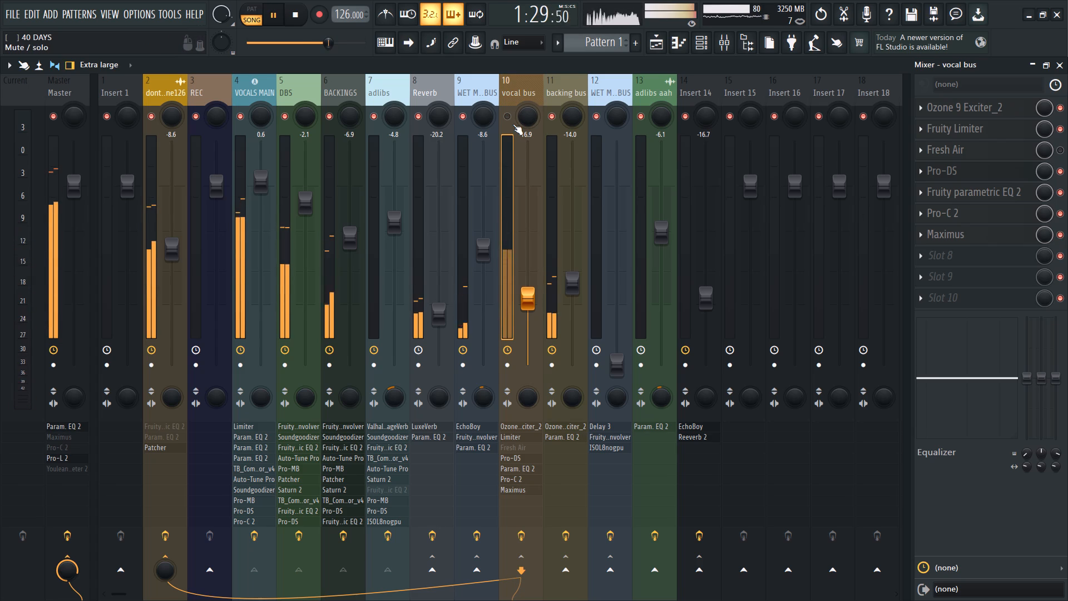
left_click(513, 124)
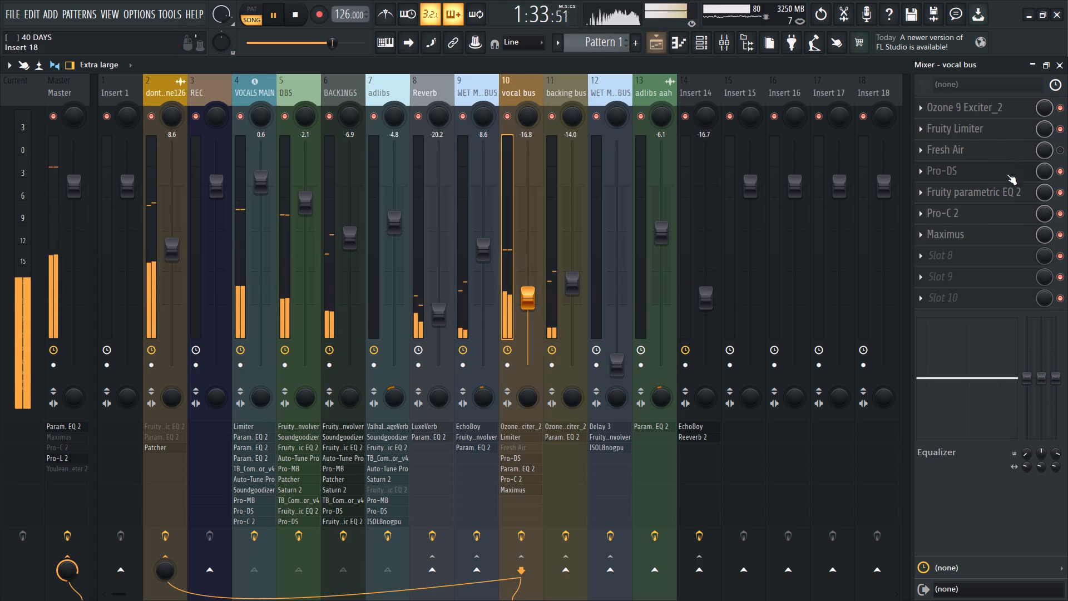
left_click(506, 116)
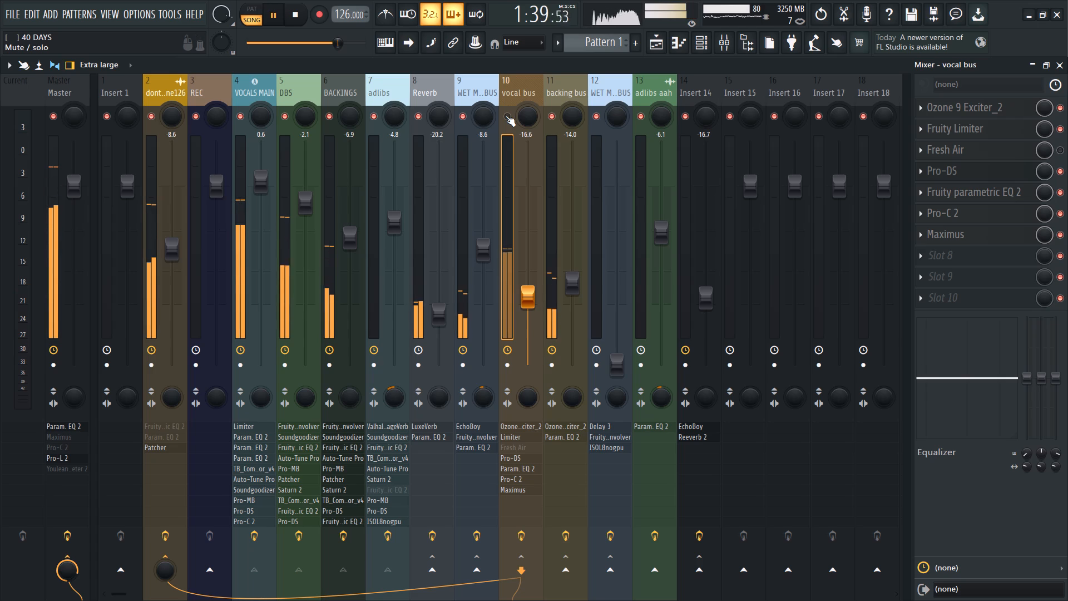
left_click(510, 89)
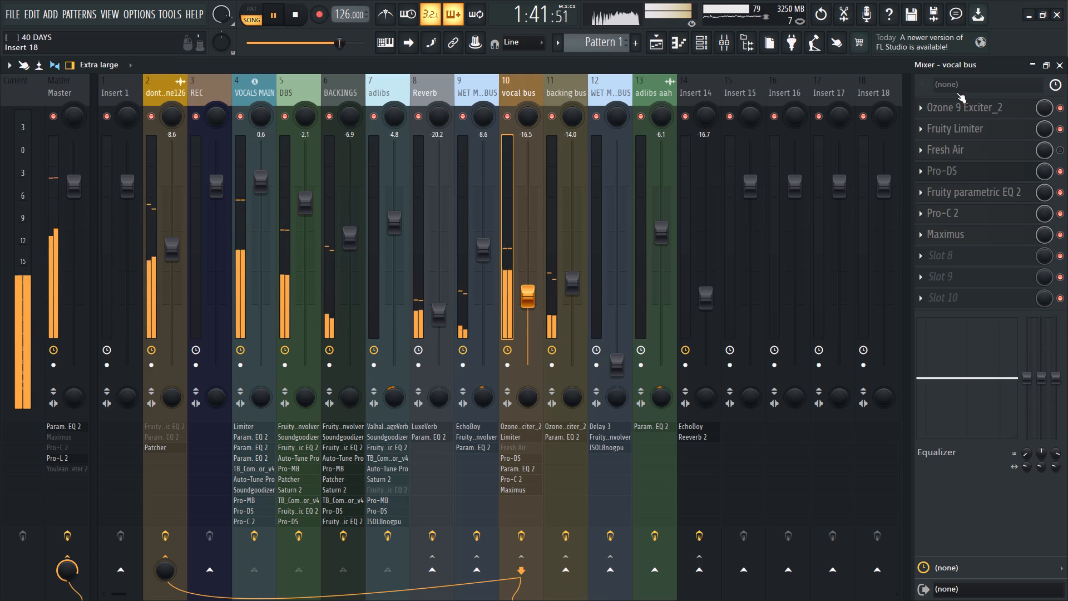
Delete the bypassed Fresh Air effect from slot 3 of the vocal bus.
left_click(923, 147)
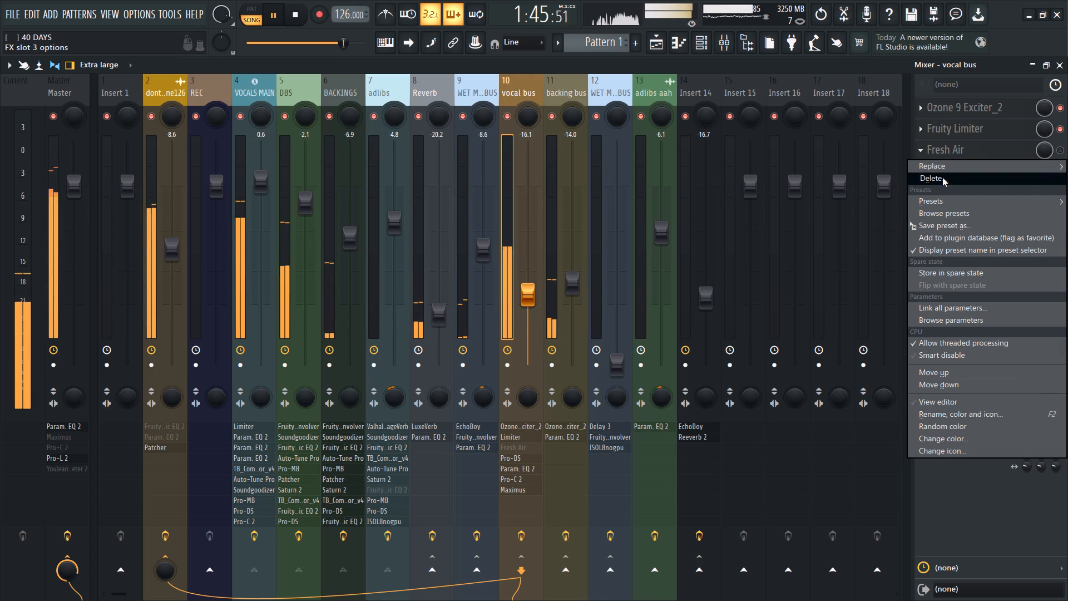
left_click(942, 179)
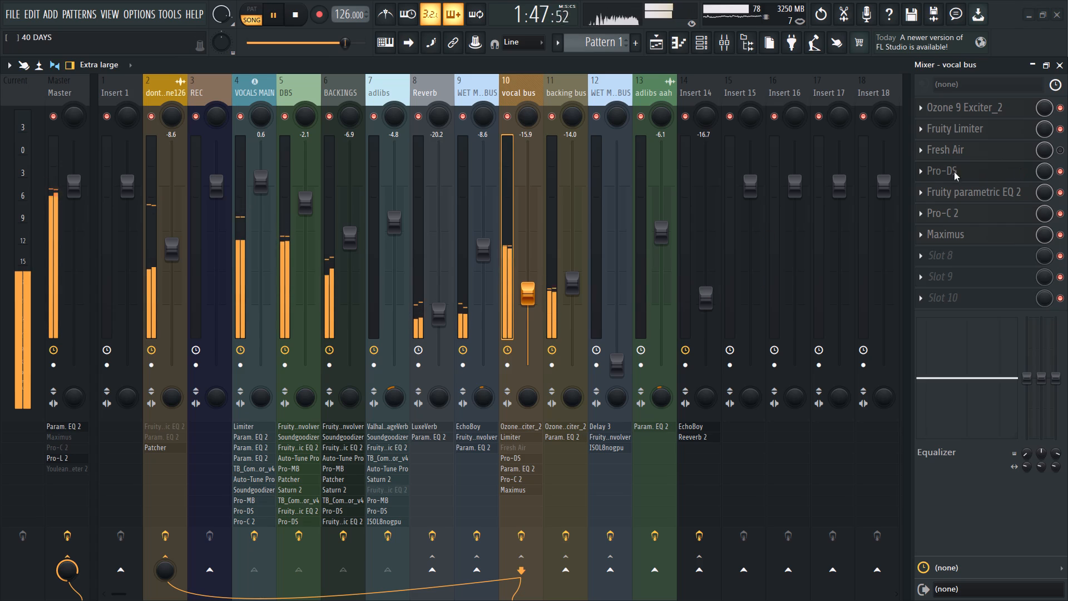
scroll(967, 171, "down", 3)
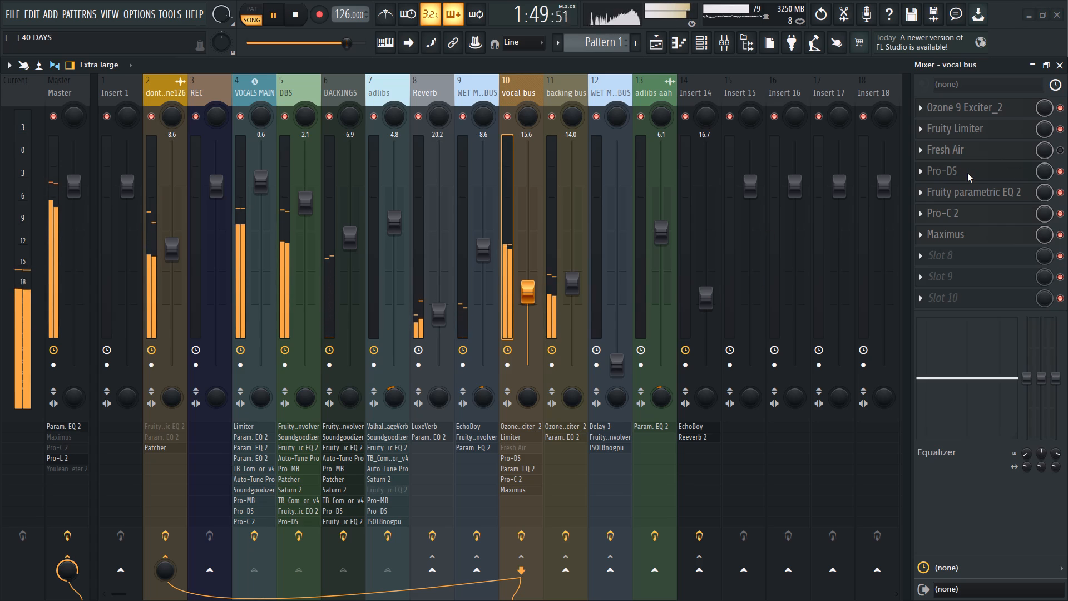
key("space")
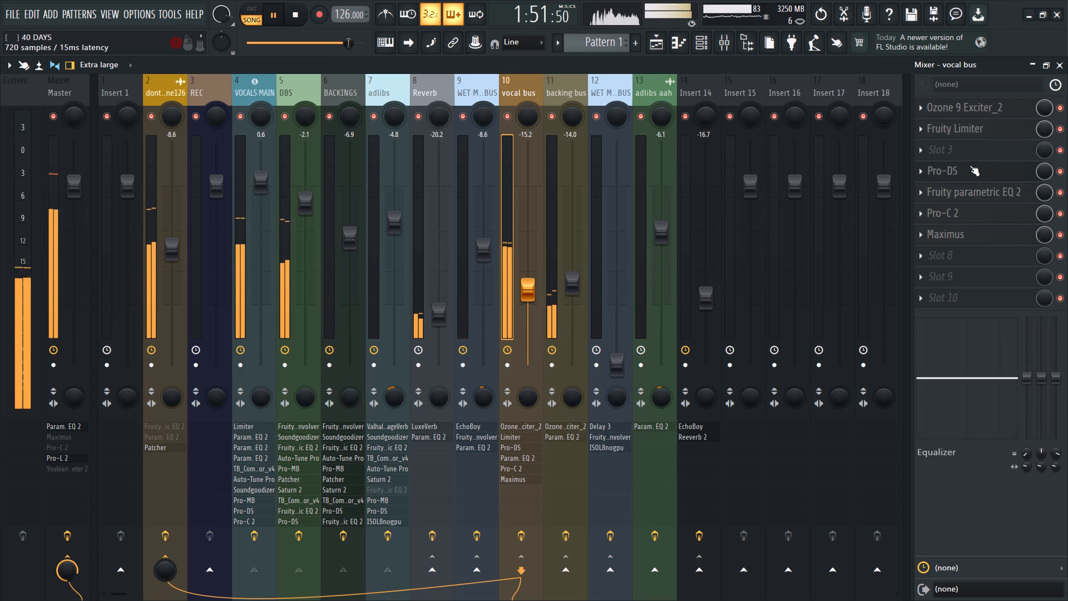
Move Pro-DS down the vocal bus effect chain to slot 7, after Maximus.
scroll(982, 169, "down", 3)
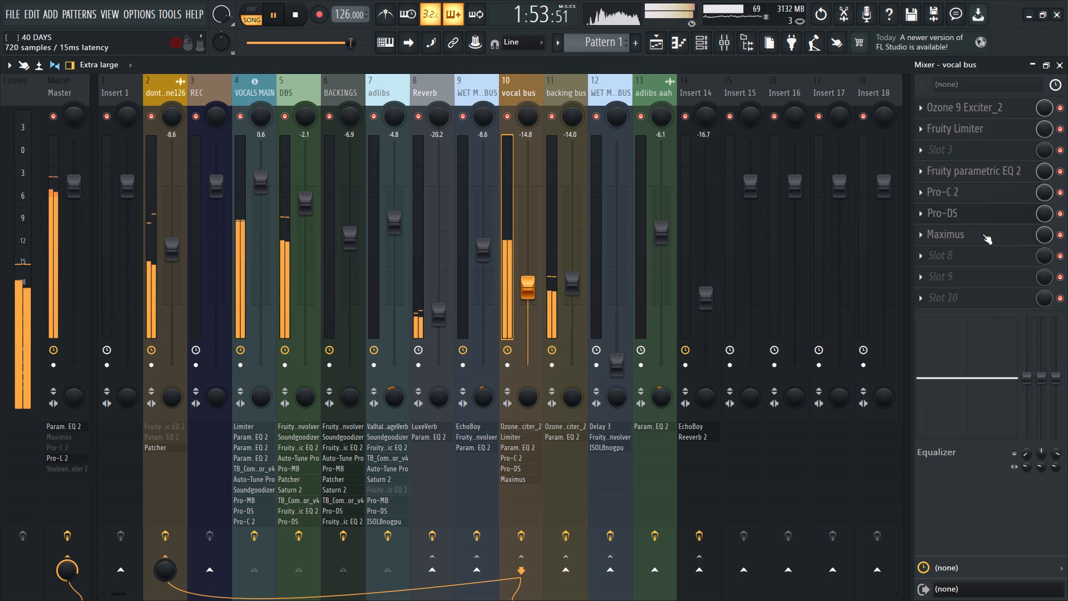
left_click(510, 91)
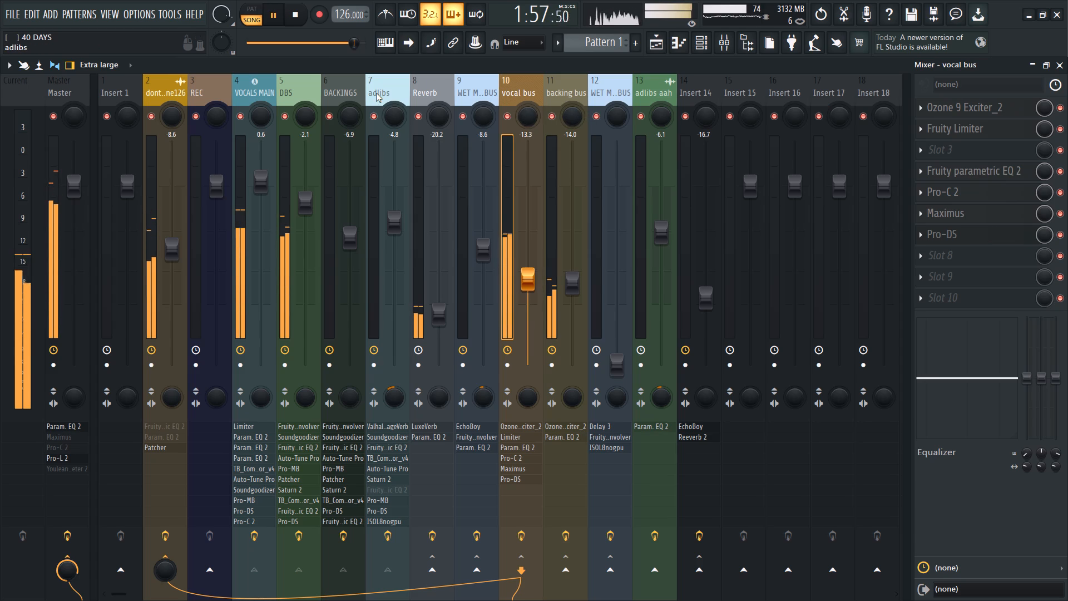
Check the VOCALS MAIN and beat mixer tracks, and restart song playback from the beginning.
left_click(248, 88)
left_click(151, 92)
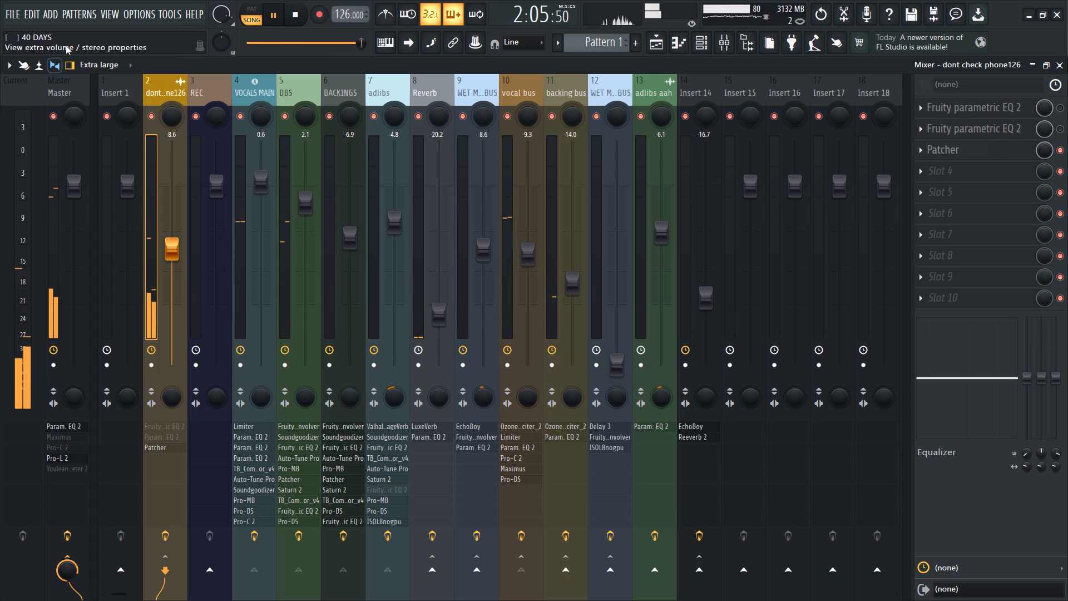
double_click(297, 16)
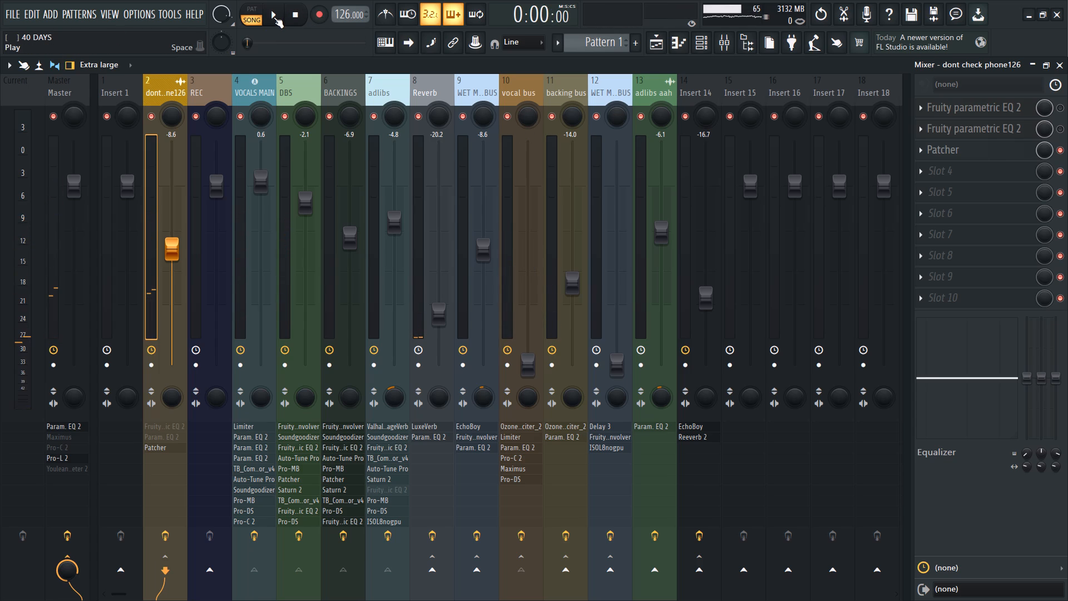
left_click(274, 17)
left_click(161, 86)
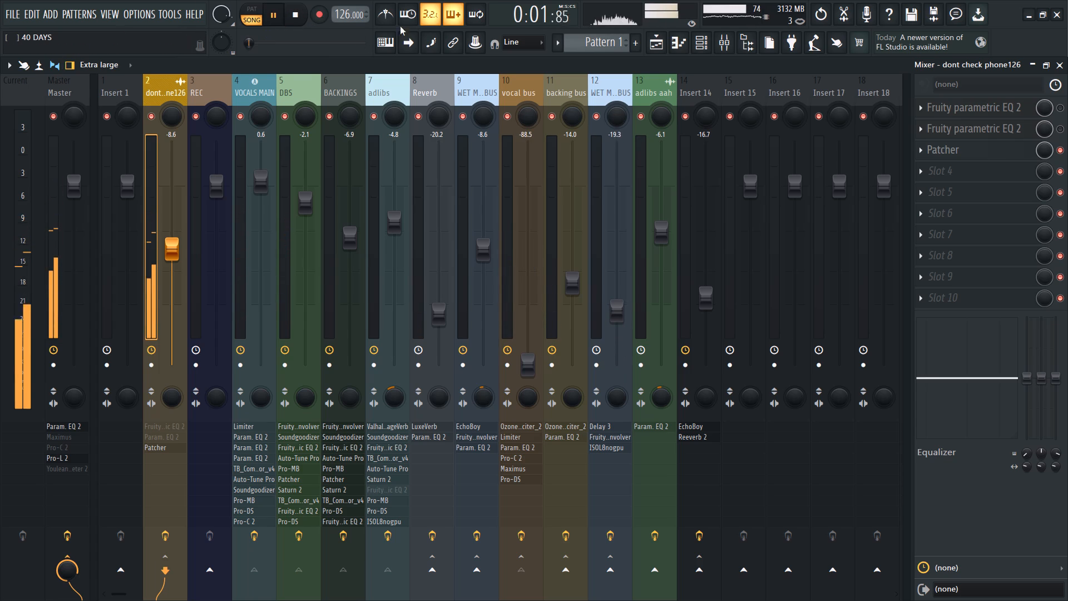
Close all plugin windows.
left_click(108, 21)
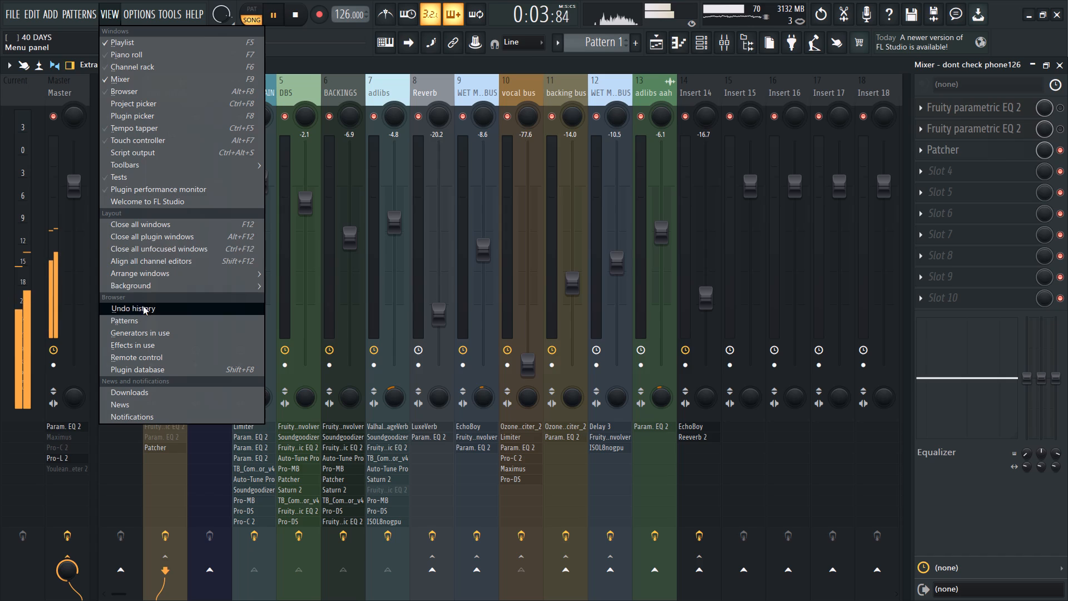
left_click(154, 240)
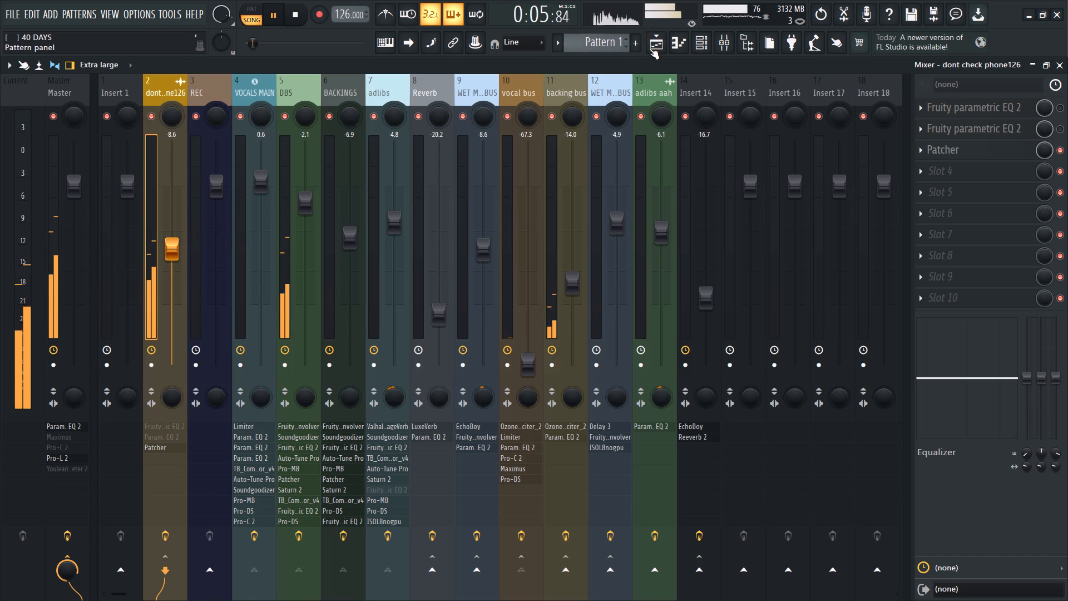
Open the playlist and look over the vocal clips and the two bus volume automation clips during playback.
left_click(650, 48)
scroll(277, 235, "up", 2)
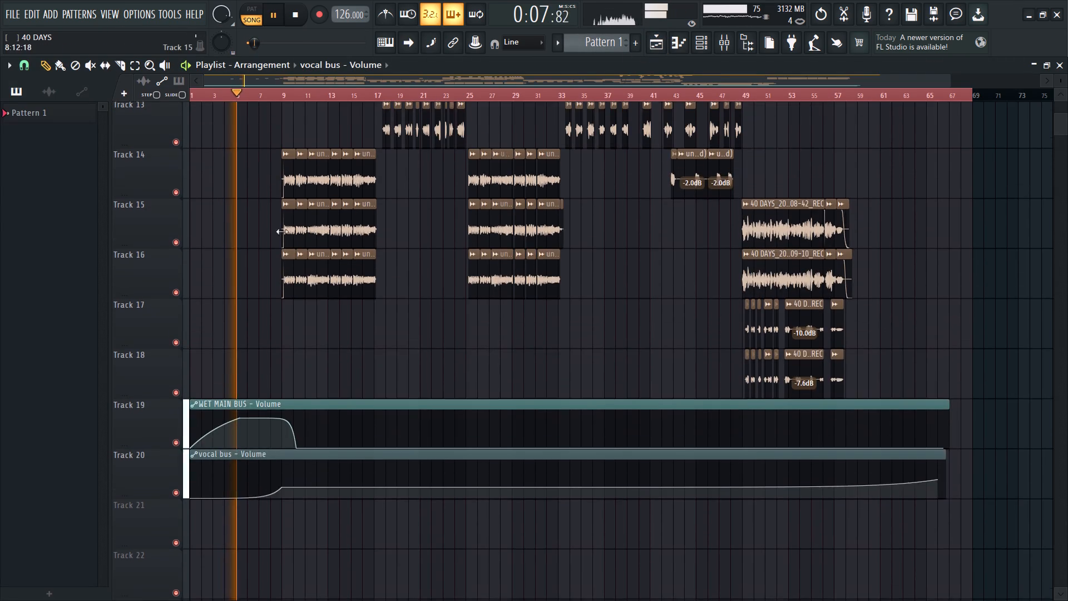
scroll(327, 223, "up", 2)
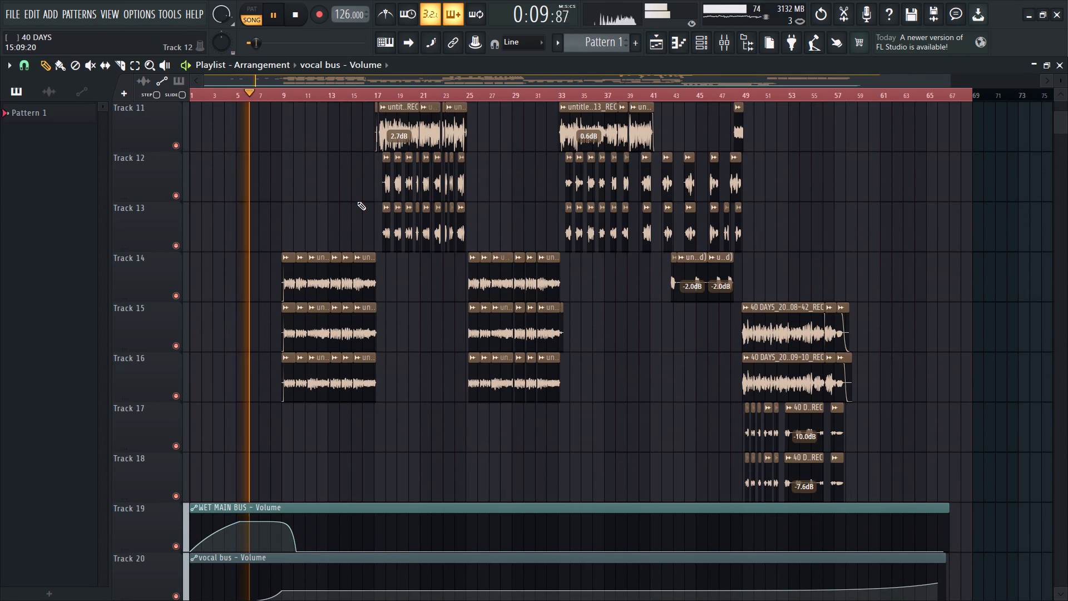
scroll(328, 210, "down", 2)
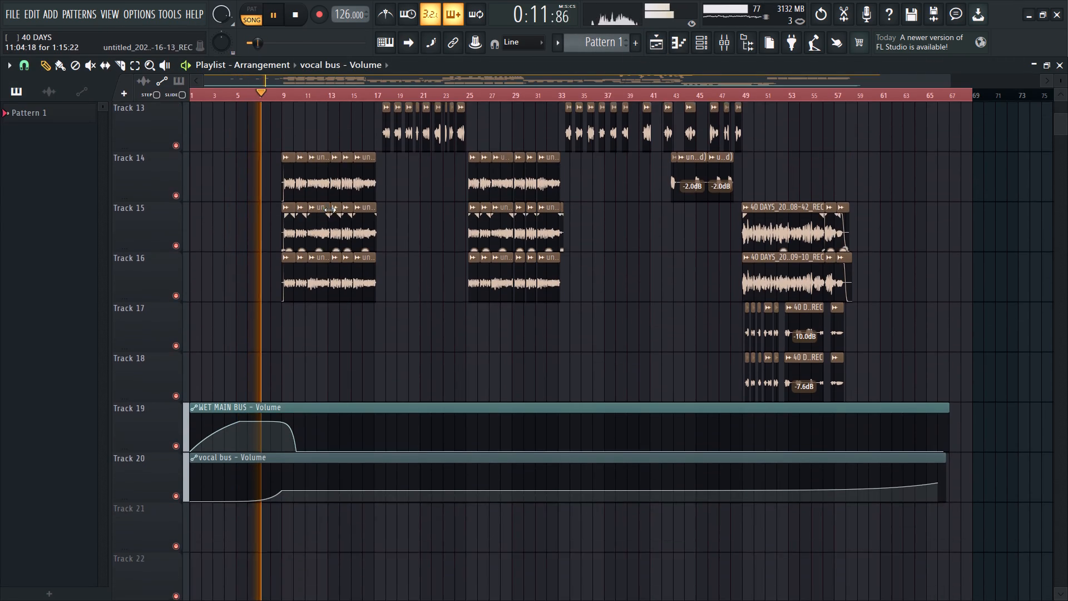
scroll(330, 210, "down", 2)
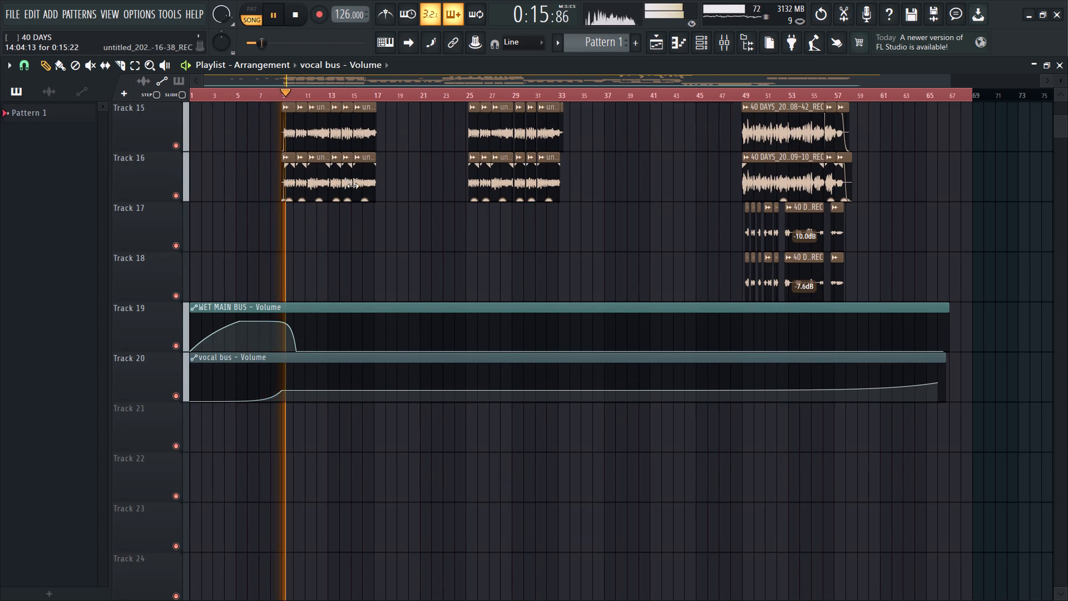
scroll(347, 201, "up", 3)
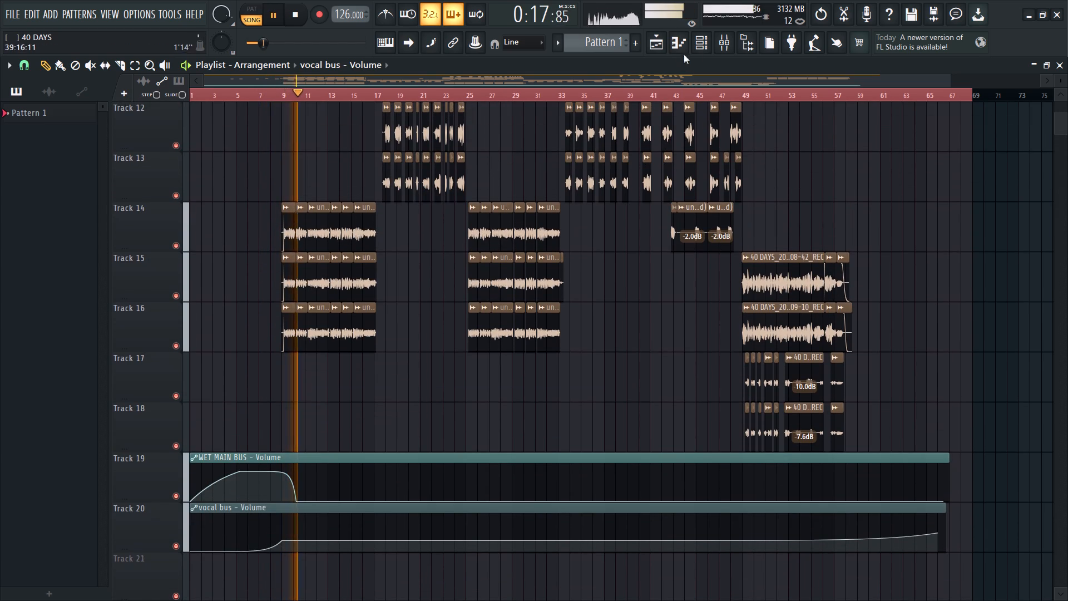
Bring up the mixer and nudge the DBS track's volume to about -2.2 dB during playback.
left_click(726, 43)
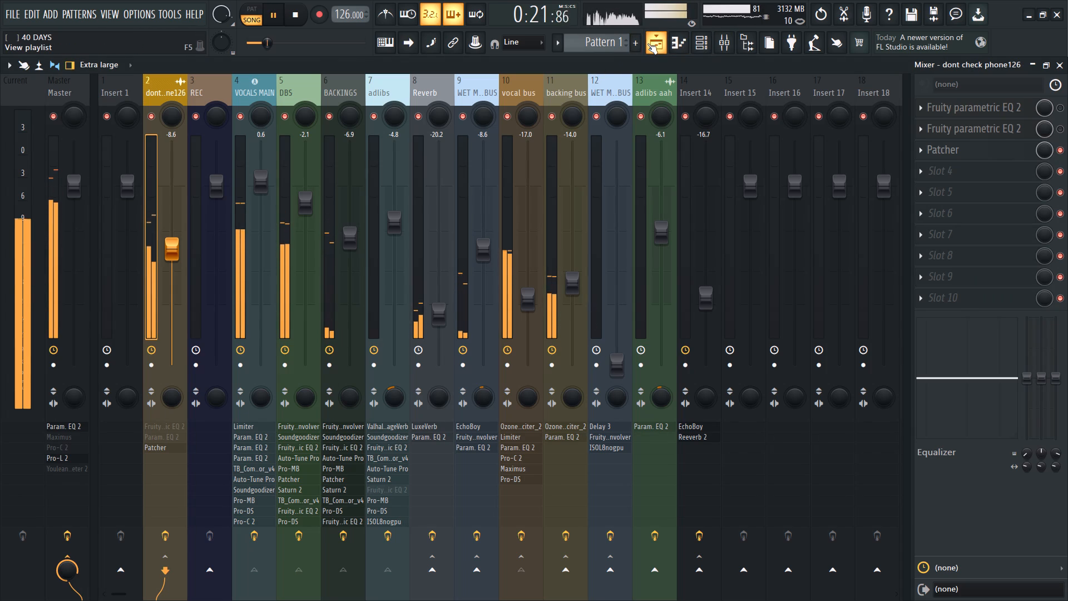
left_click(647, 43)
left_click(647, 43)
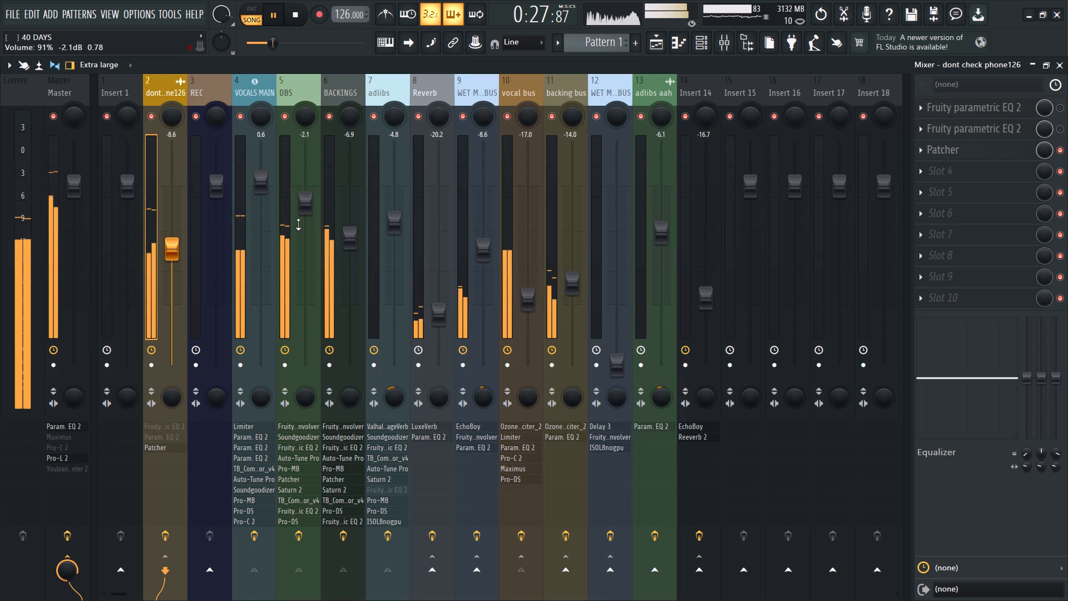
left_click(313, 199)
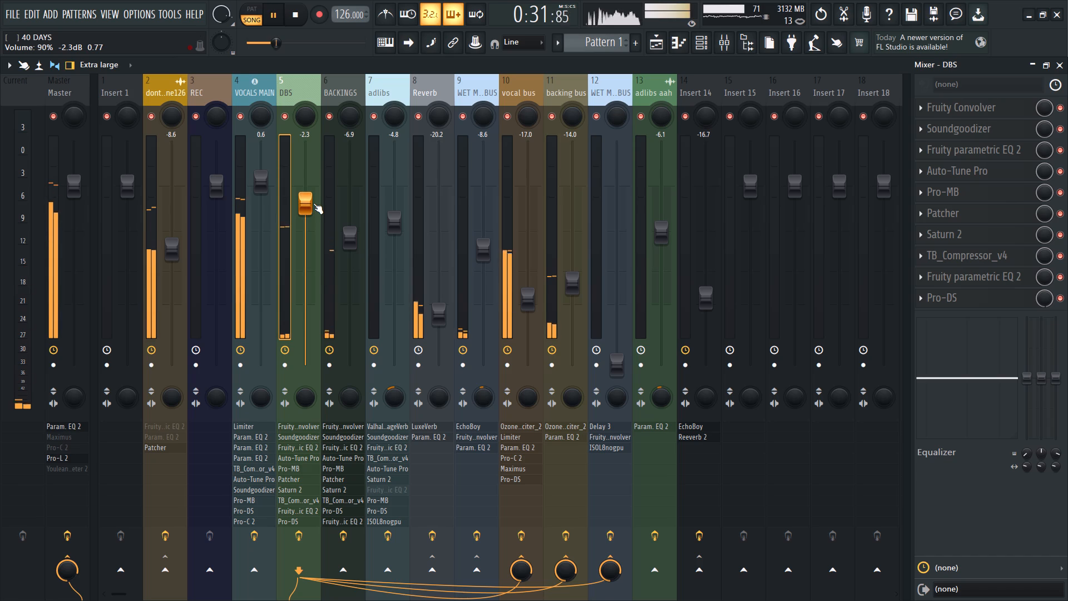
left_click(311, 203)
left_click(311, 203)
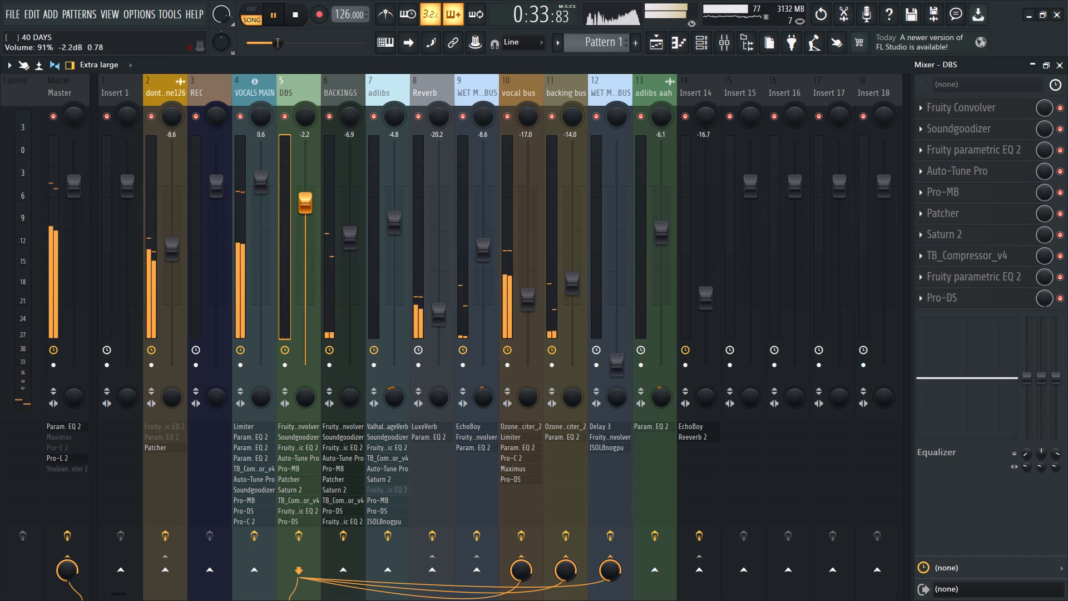
Turn the mix level of Ozone 9 Exciter_2 on the vocal bus down to 0%.
left_click(656, 45)
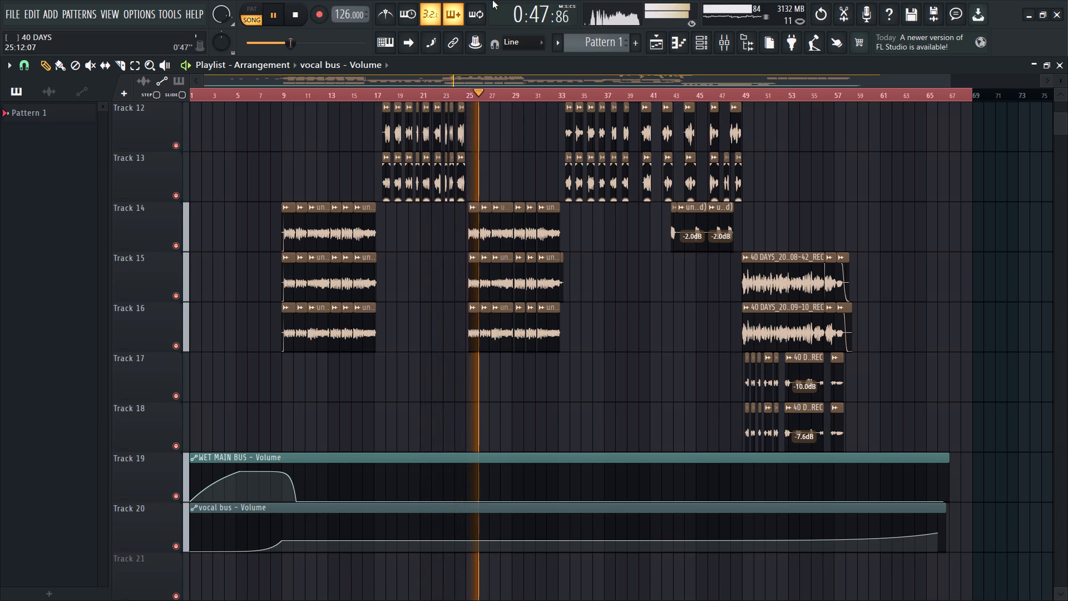
left_click(729, 44)
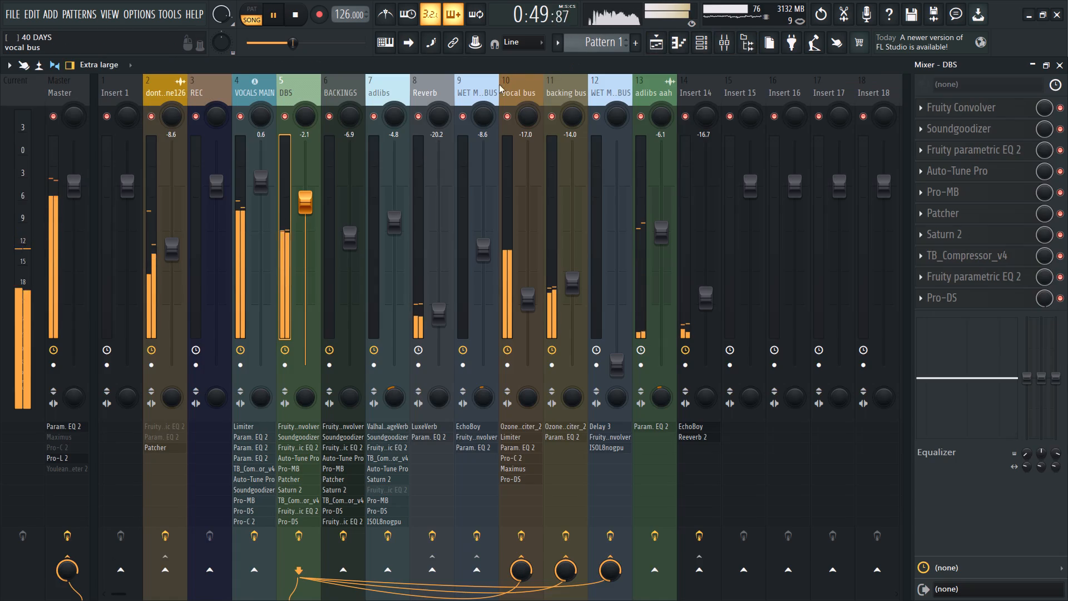
left_click(523, 89)
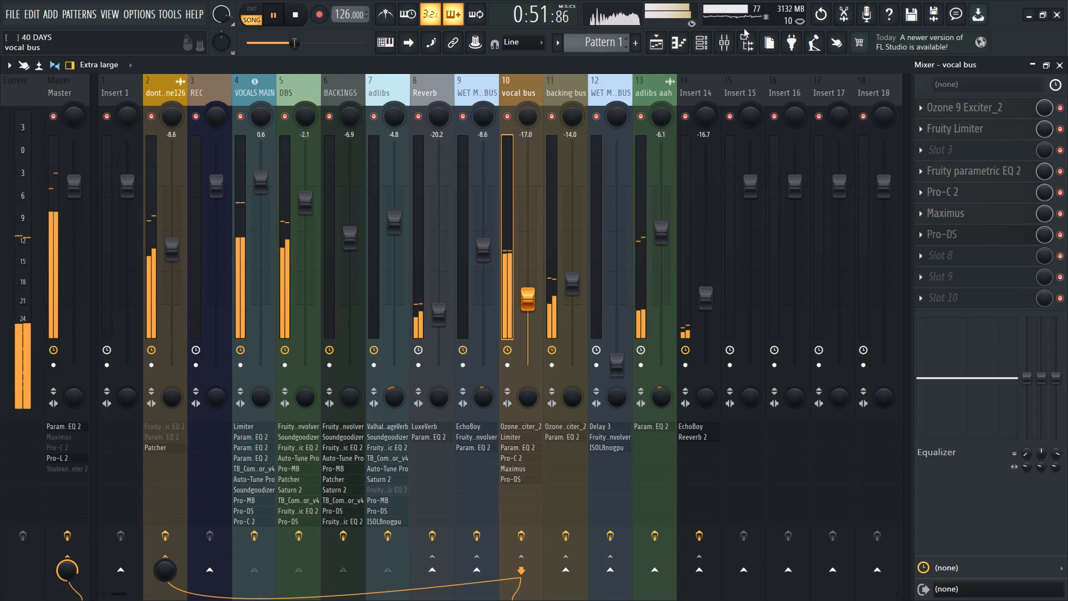
left_click(1061, 110)
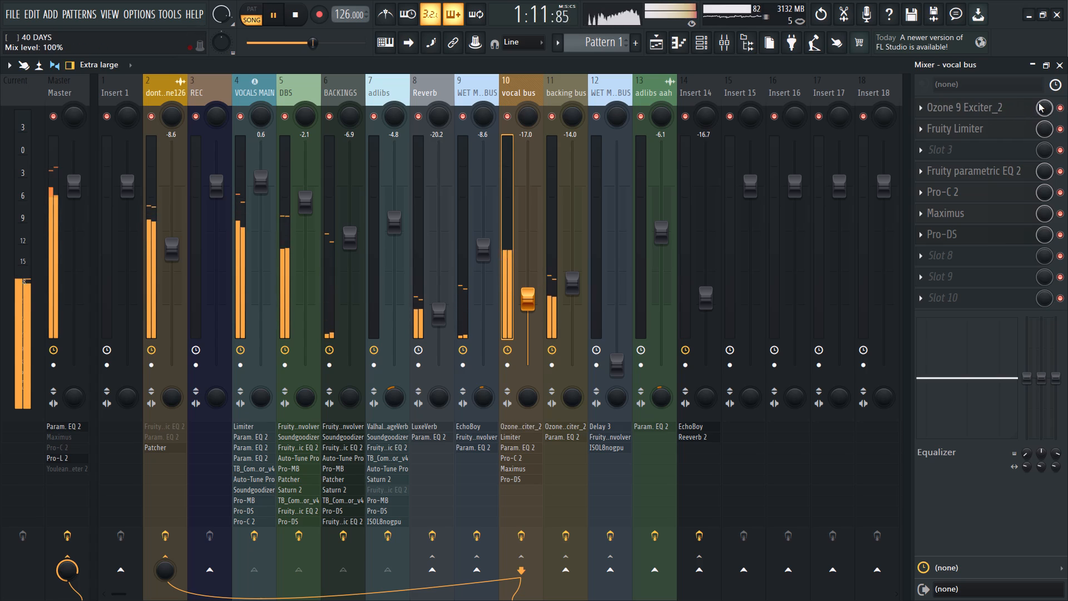
left_click_drag(1039, 103, 1042, 152)
left_click_drag(1039, 105, 1039, 107)
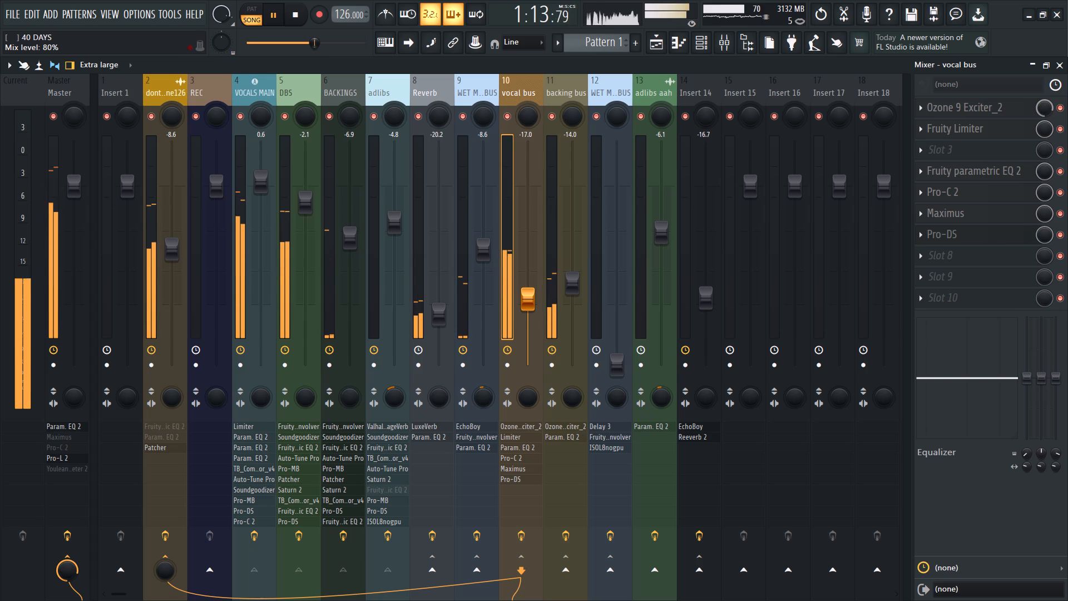
left_click_drag(1039, 107, 1027, 178)
left_click_drag(1042, 106, 1026, 244)
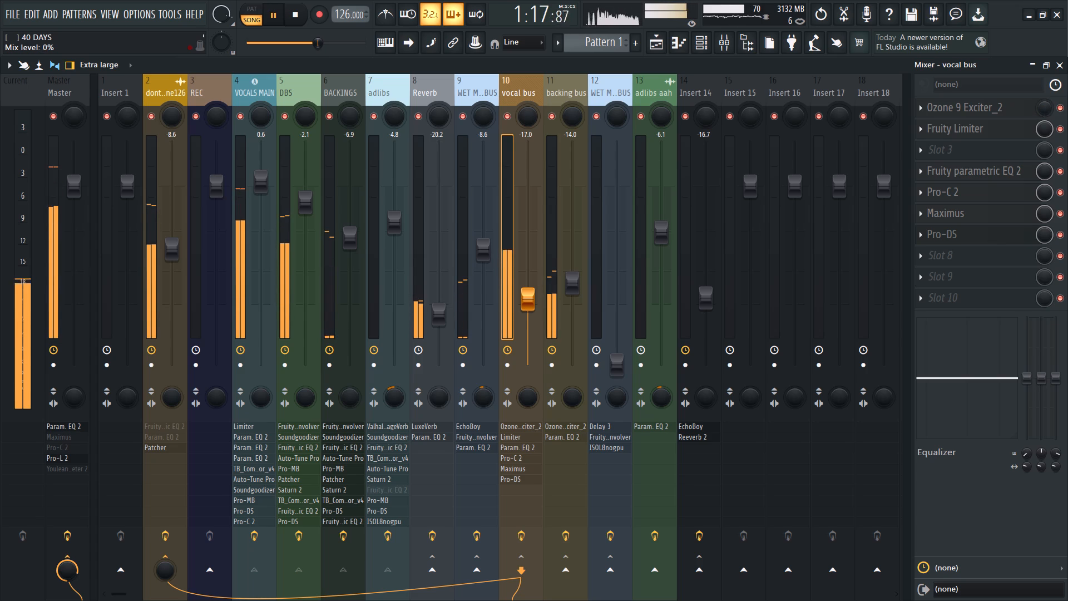
left_click_drag(1026, 244, 1026, 240)
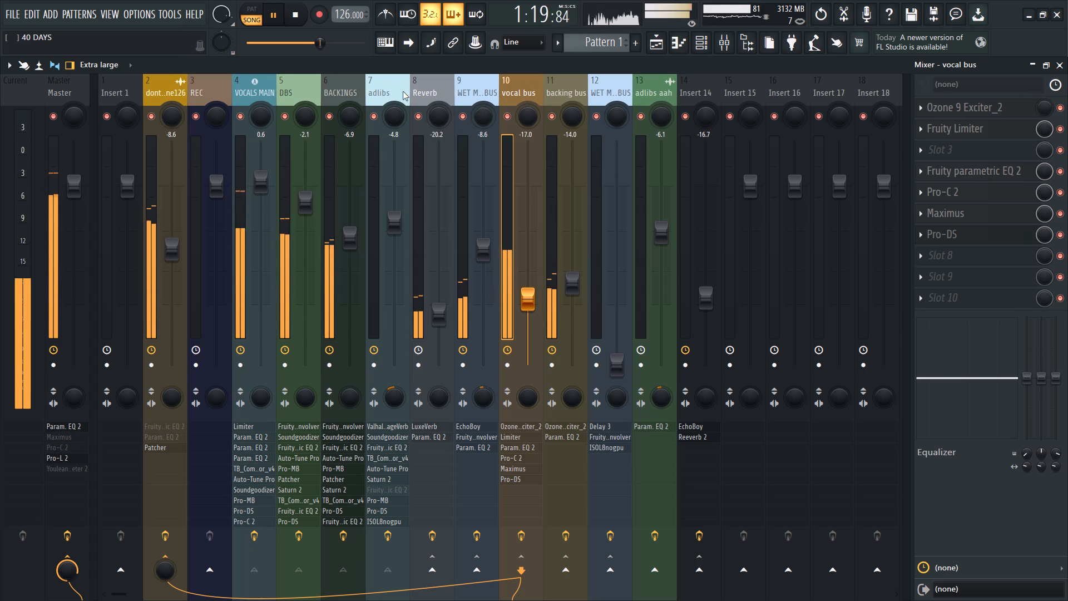
Lower the DBS track's volume to about -3.0 dB.
left_click(285, 94)
left_click_drag(301, 201, 303, 205)
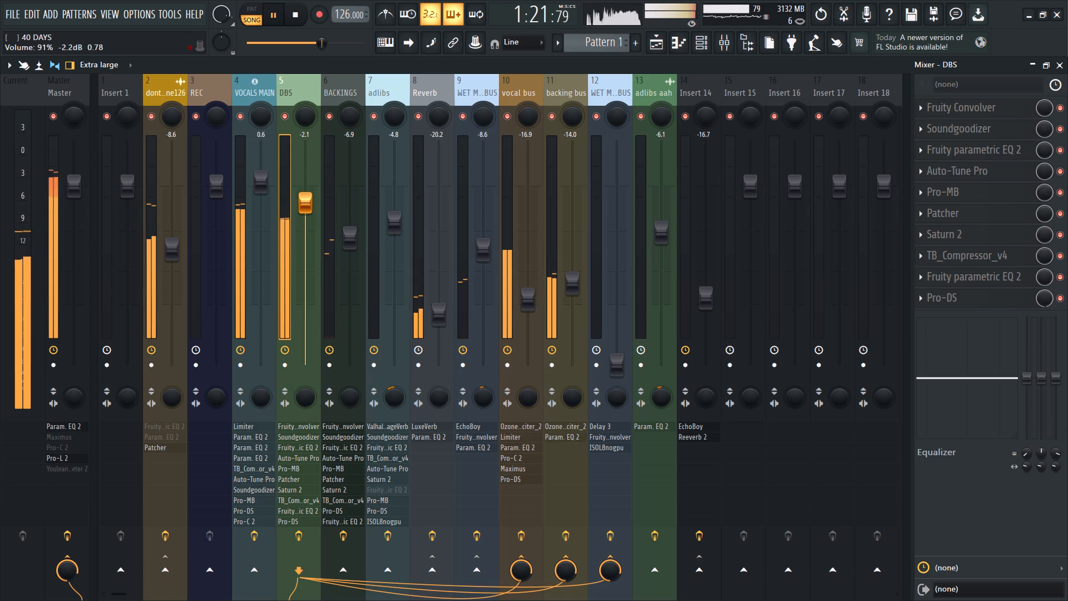
left_click_drag(303, 205, 303, 214)
left_click(301, 210)
left_click(301, 208)
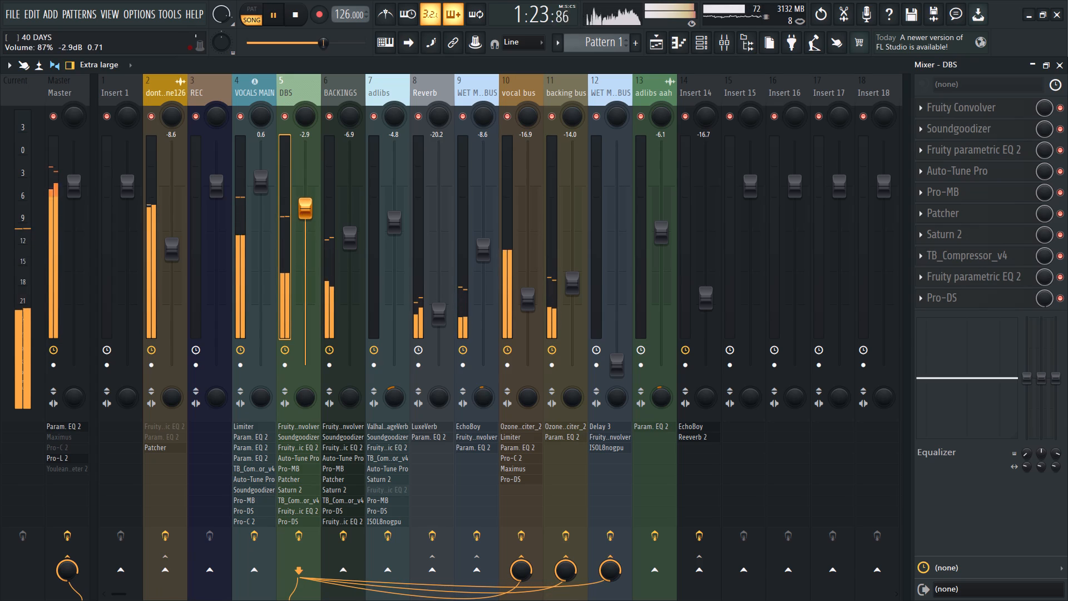
left_click(301, 208)
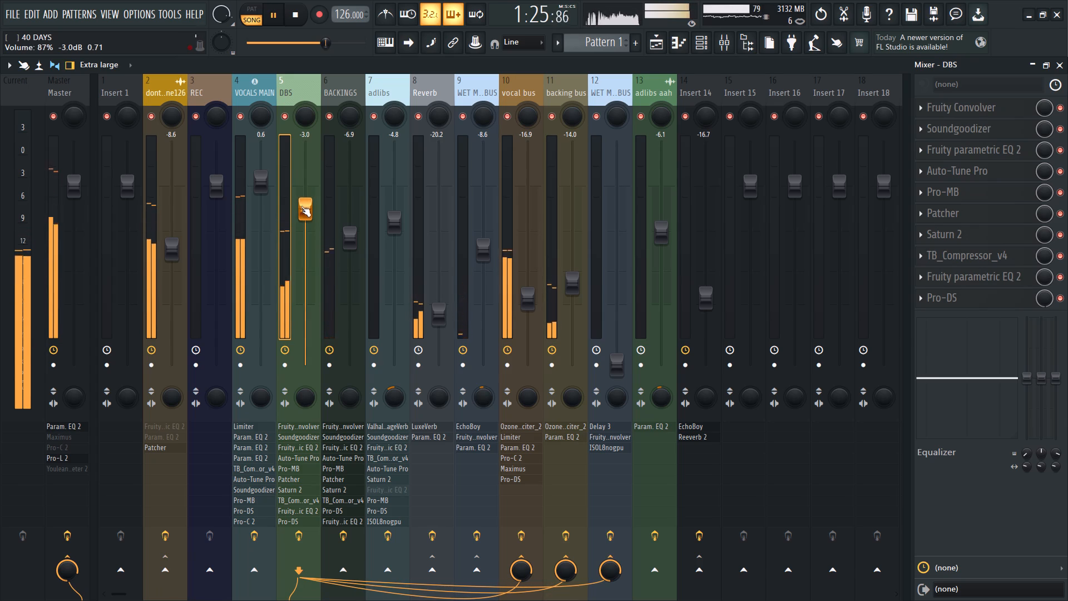
left_click(301, 204)
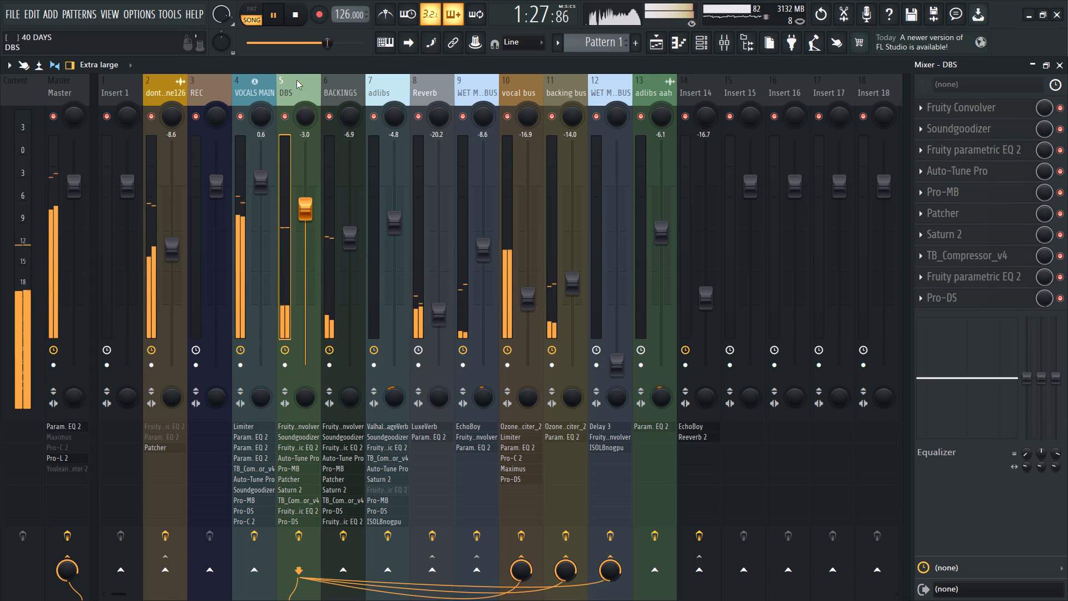
left_click(294, 82)
Lower the BACKINGS track's volume to about -9.2 dB.
left_click(248, 84)
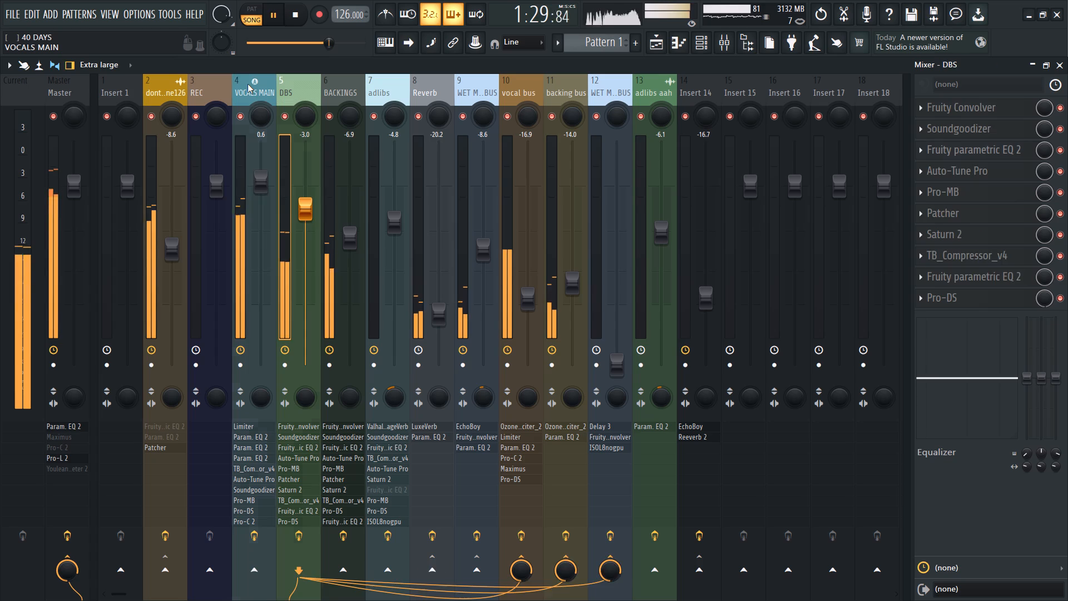
left_click(254, 97)
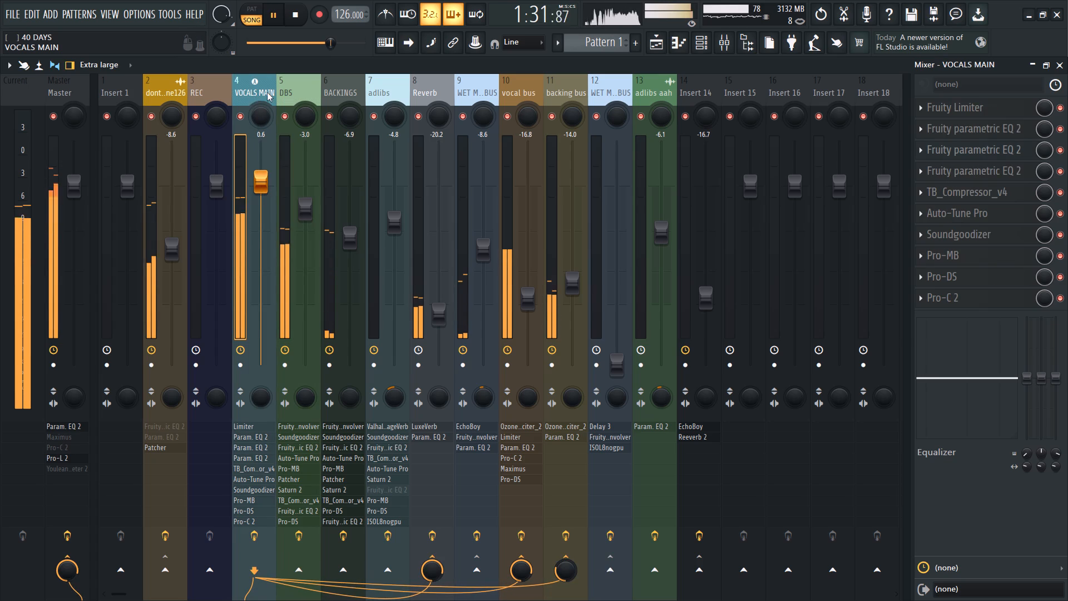
left_click(340, 93)
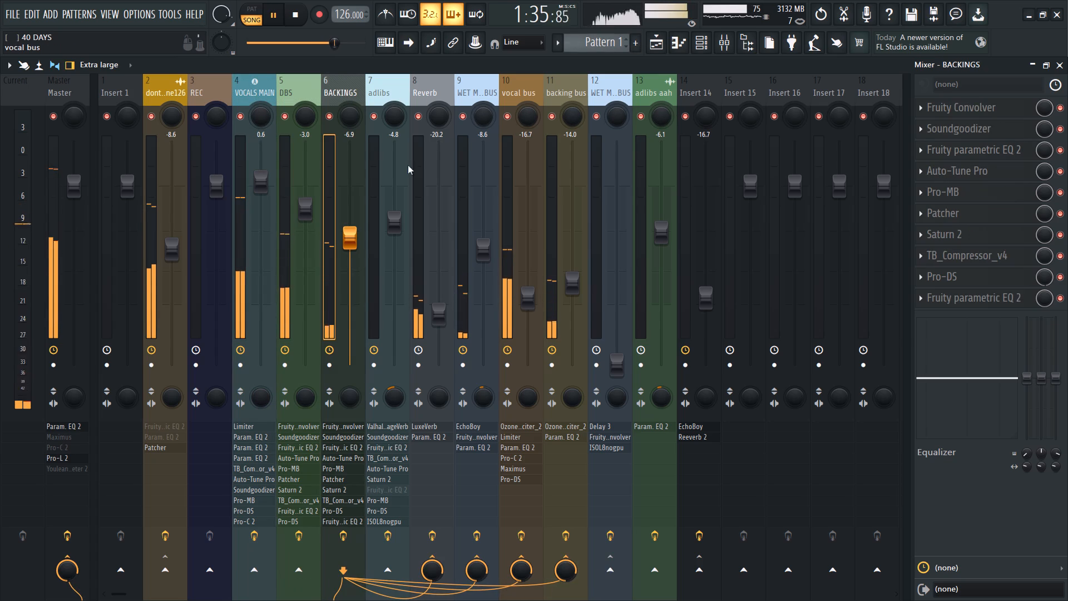
left_click_drag(348, 245, 347, 287)
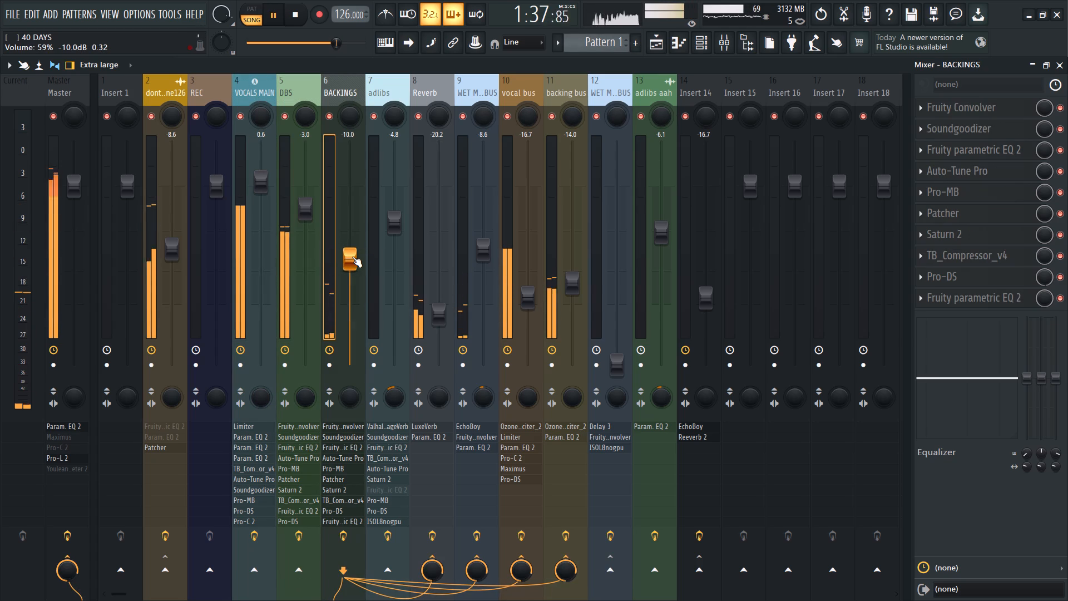
left_click(352, 257)
left_click(352, 259)
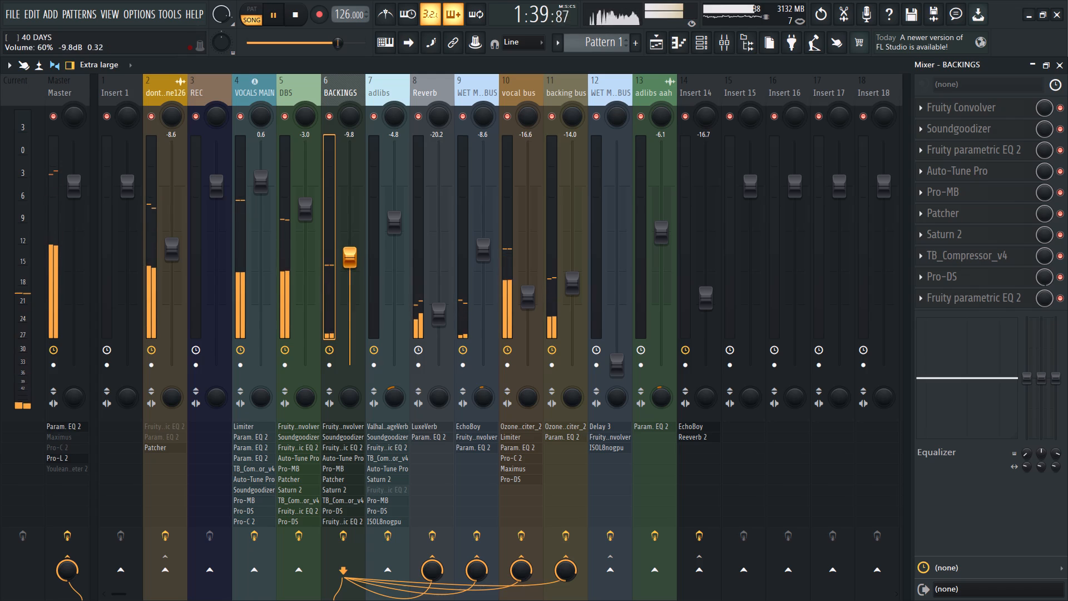
left_click(352, 257)
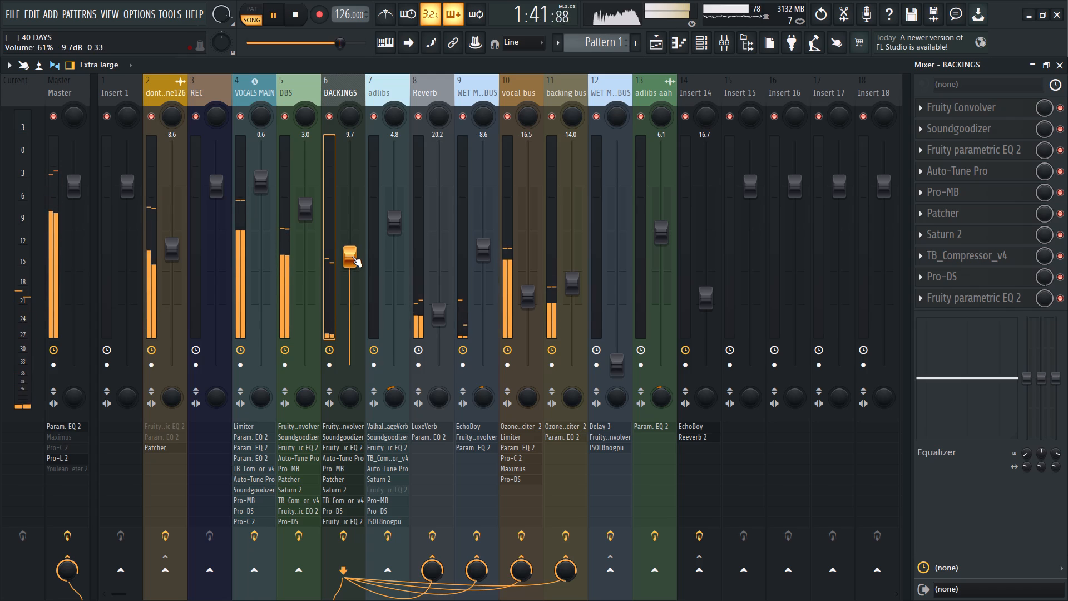
left_click(352, 257)
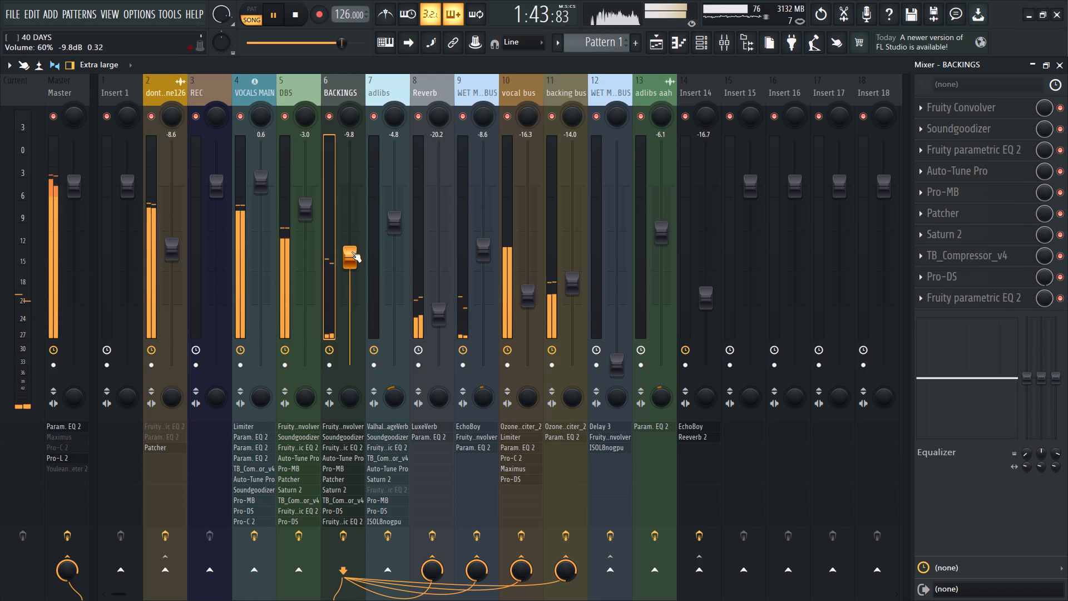
left_click(354, 258)
left_click_drag(354, 257, 354, 249)
left_click(354, 253)
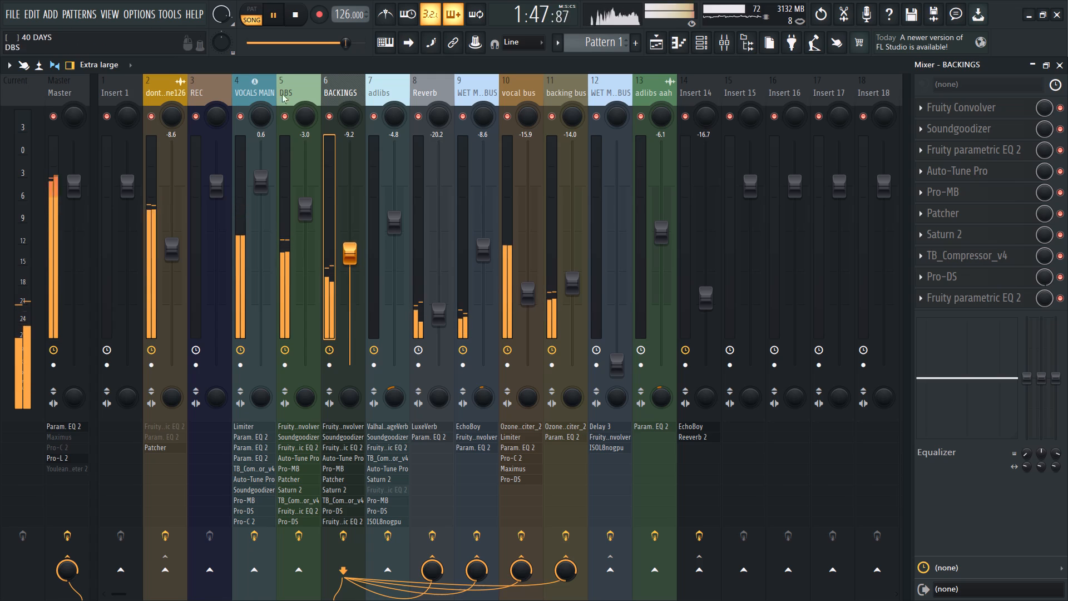
Replay from about 1:18 and audition VOCALS MAIN soloed, without the beat and with its effects bypassed, restoring all tracks at the end.
left_click_drag(343, 46, 314, 53)
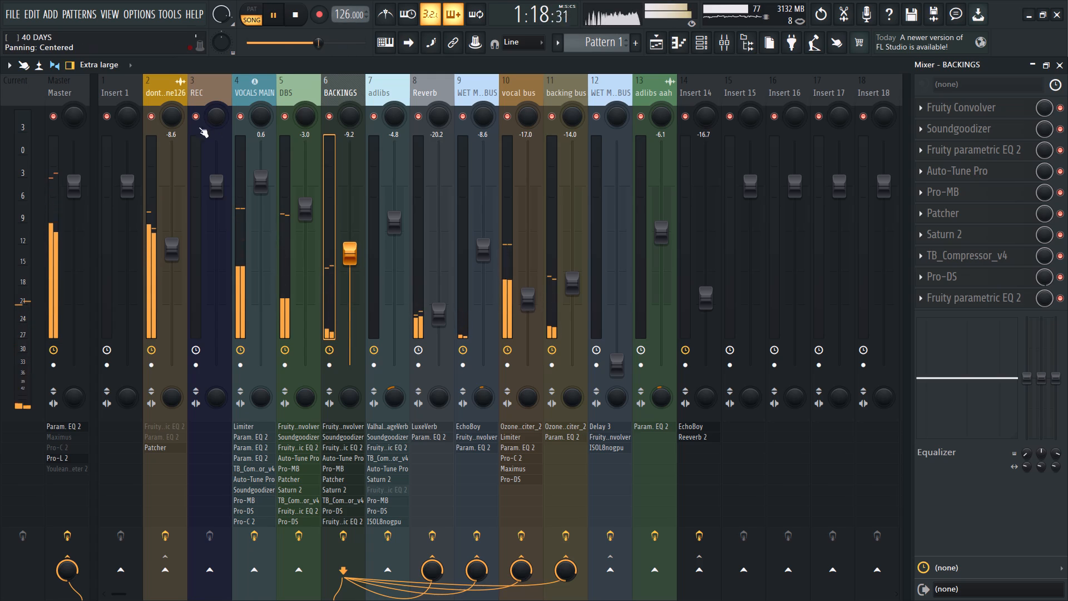
right_click(240, 116)
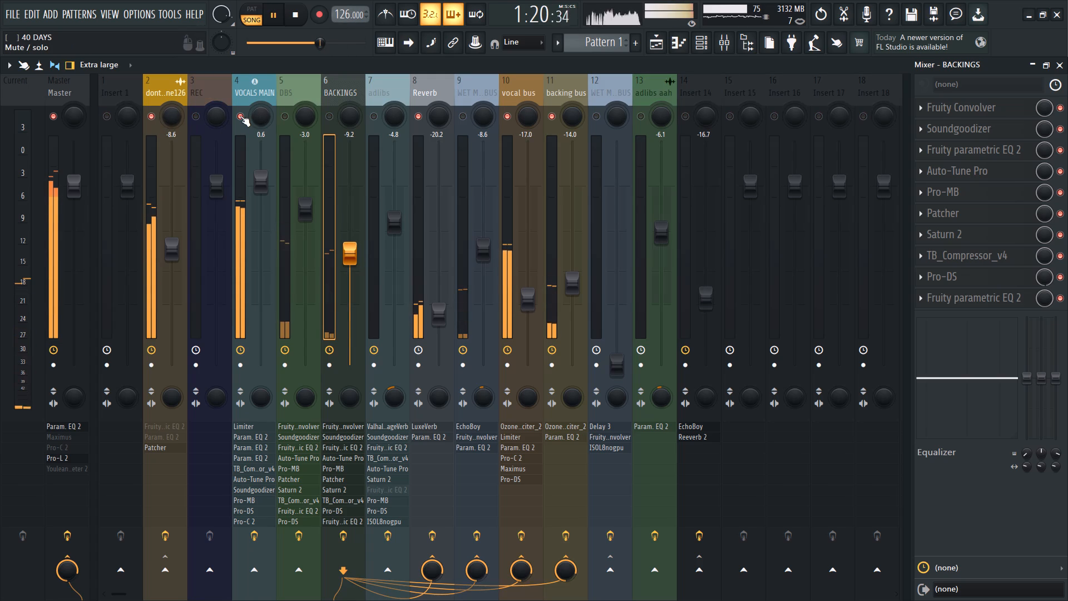
left_click(145, 119)
left_click(256, 90)
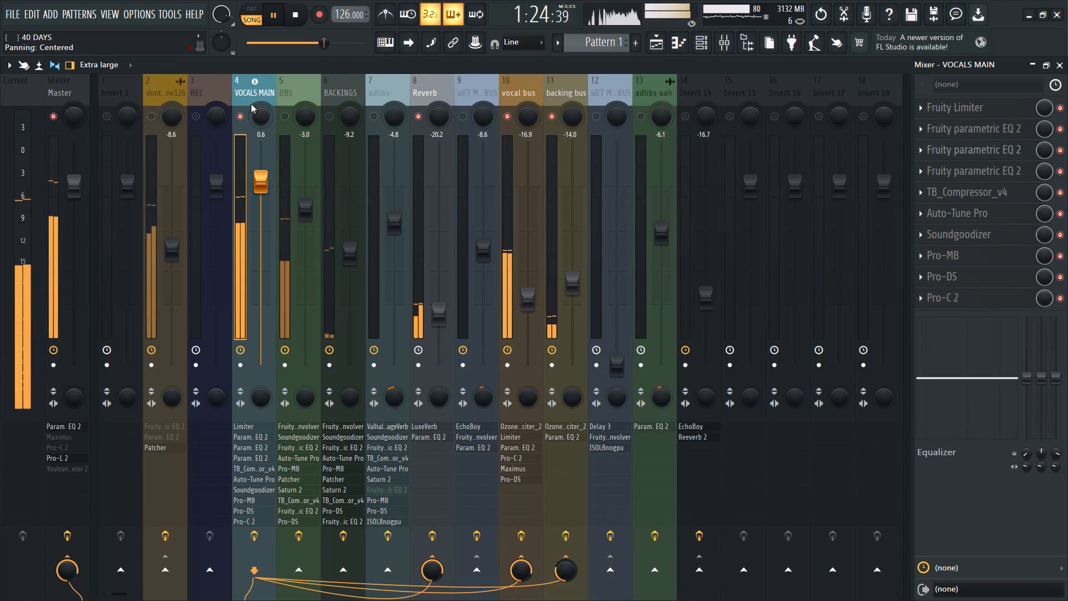
left_click(255, 543)
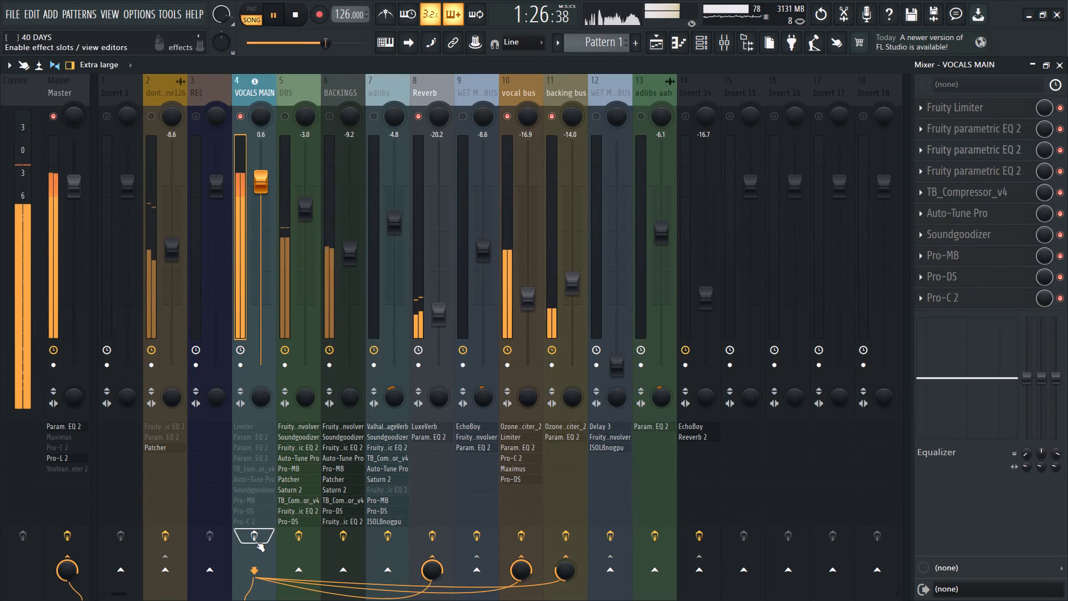
left_click(255, 541)
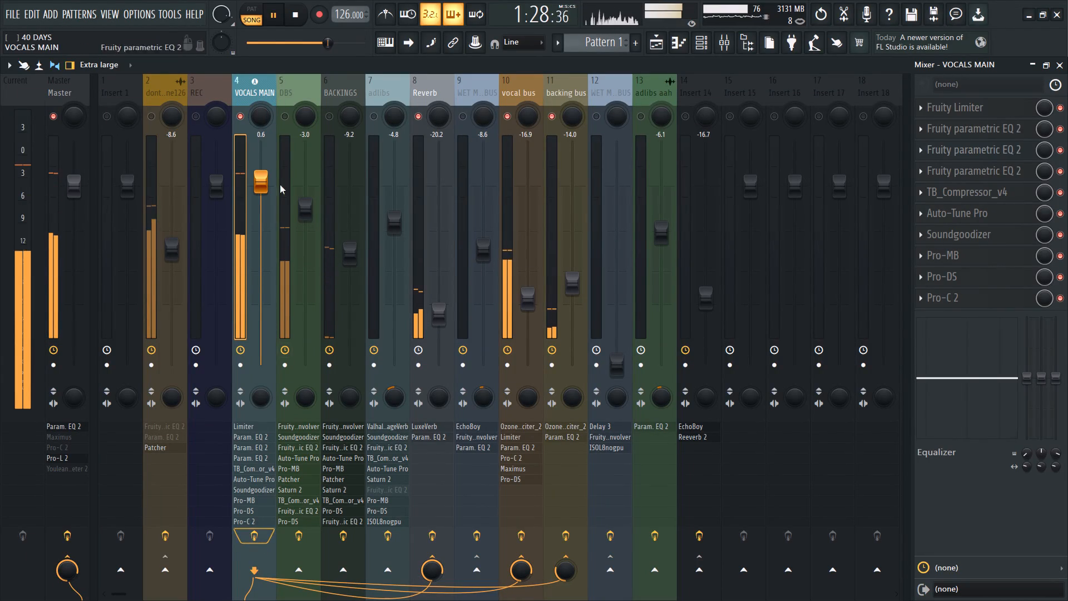
right_click(238, 113)
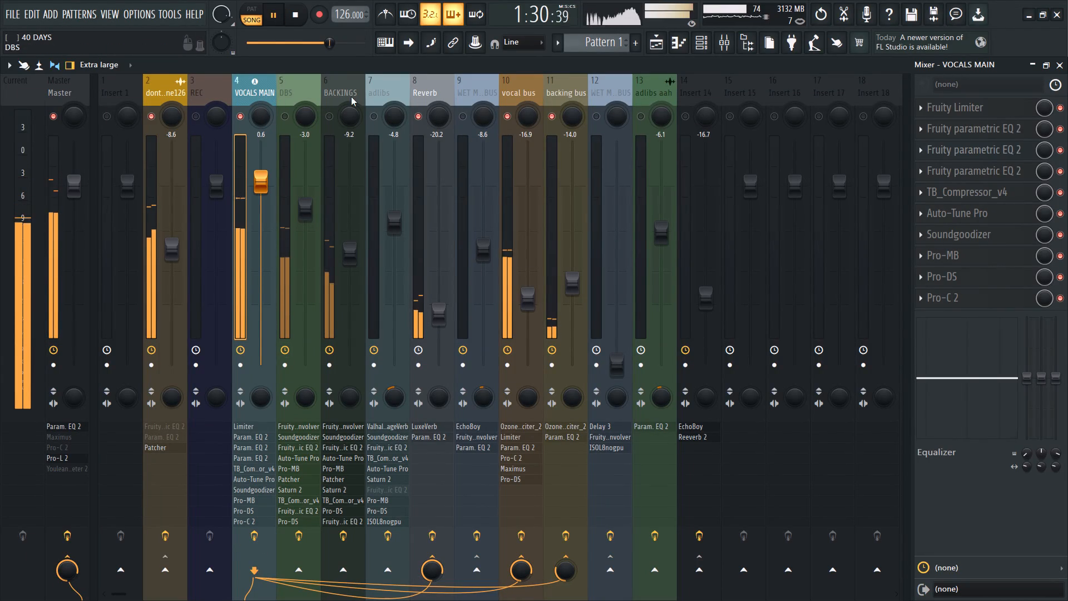
right_click(416, 112)
right_click(416, 112)
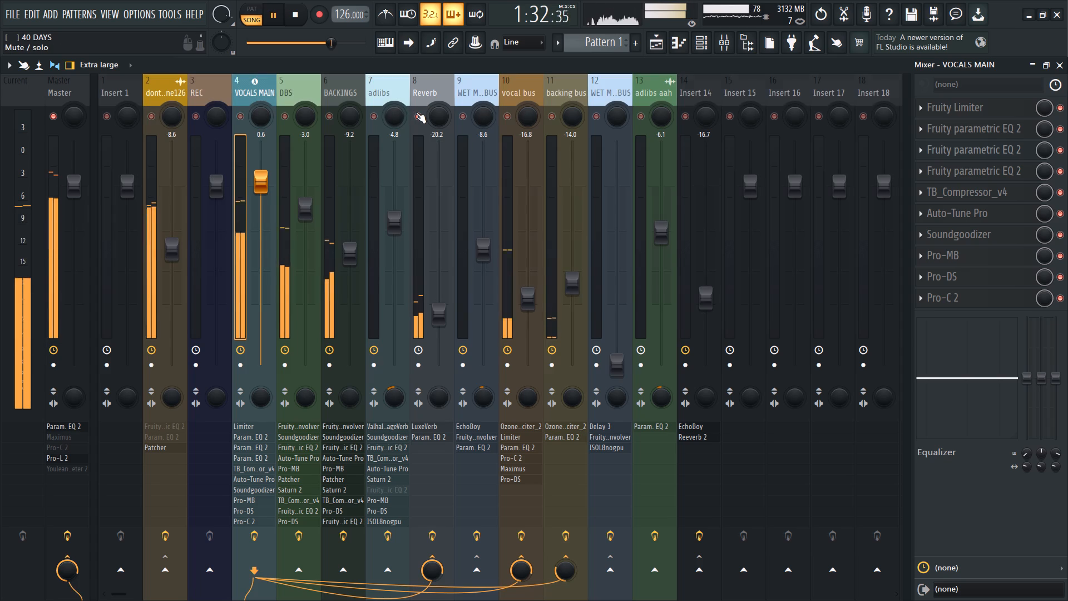
Add a Fruity Limiter in slot 5 of the Reverb track, after Fruity parametric EQ 2.
left_click(433, 86)
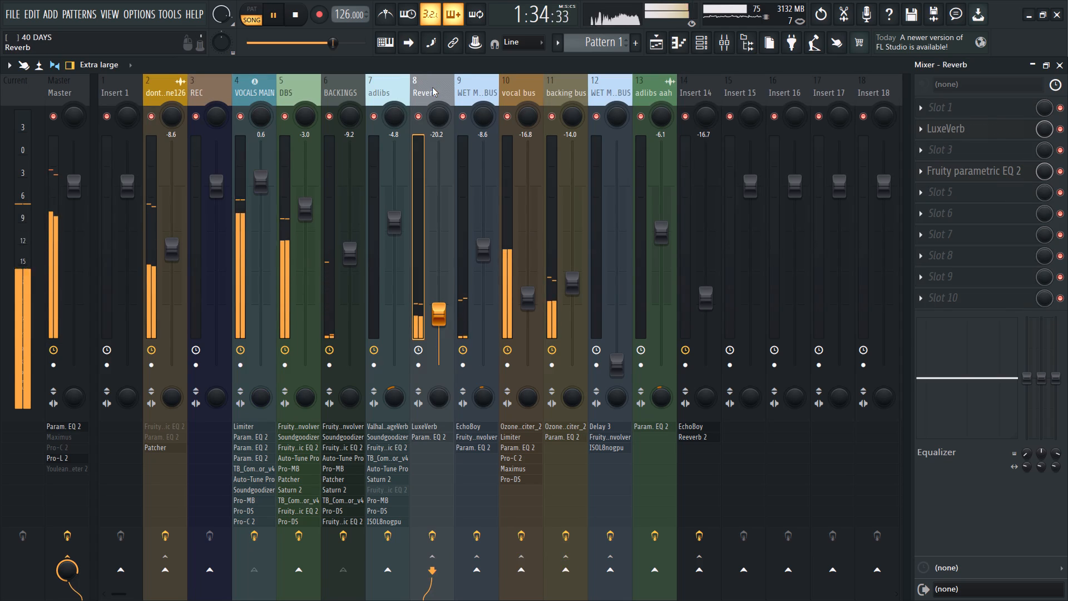
left_click(250, 89)
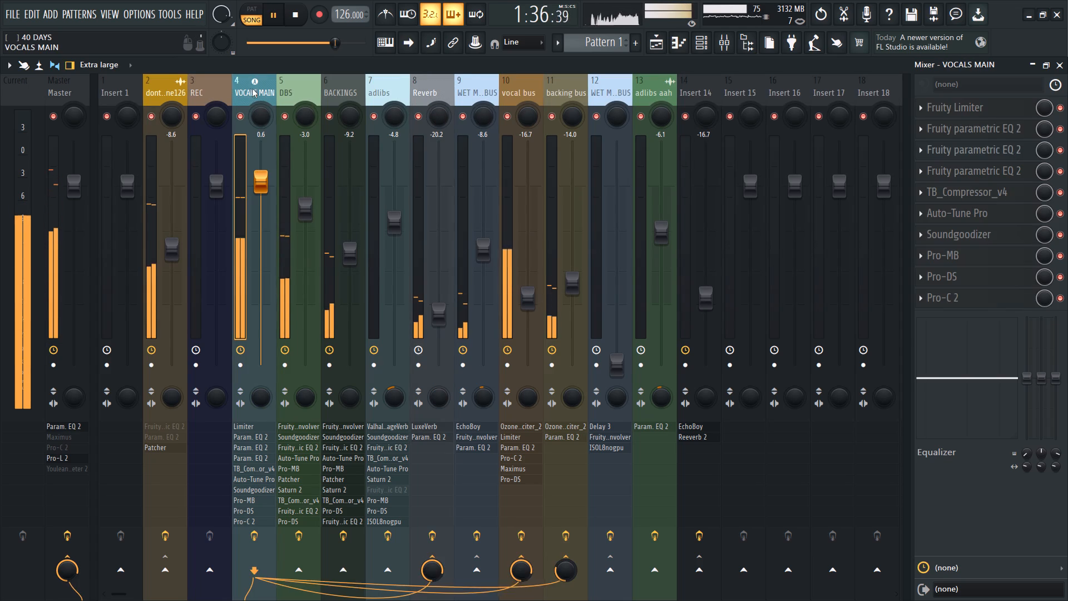
left_click(422, 88)
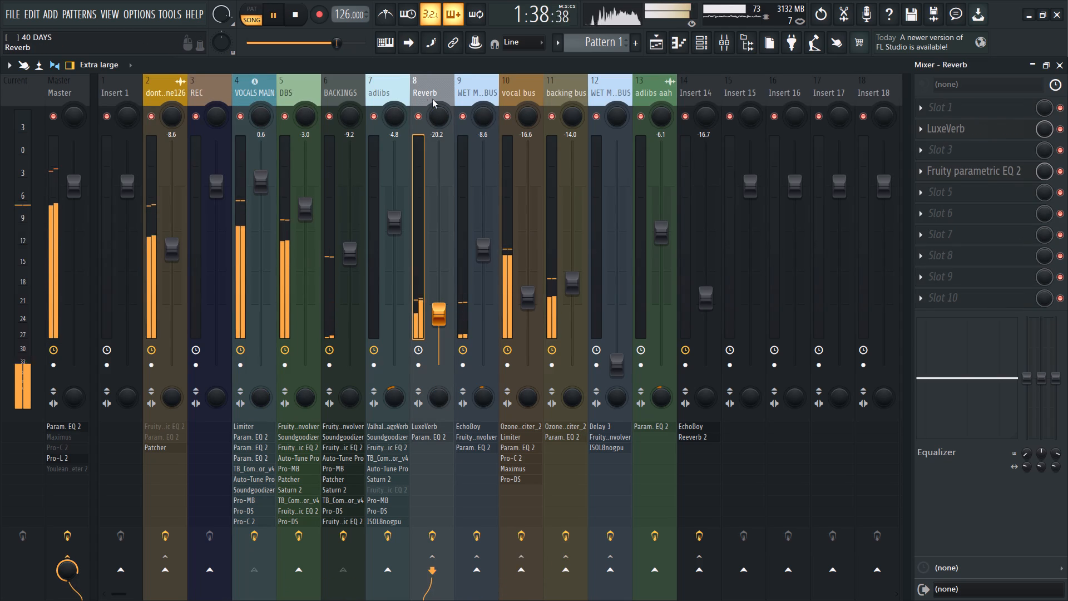
left_click(945, 191)
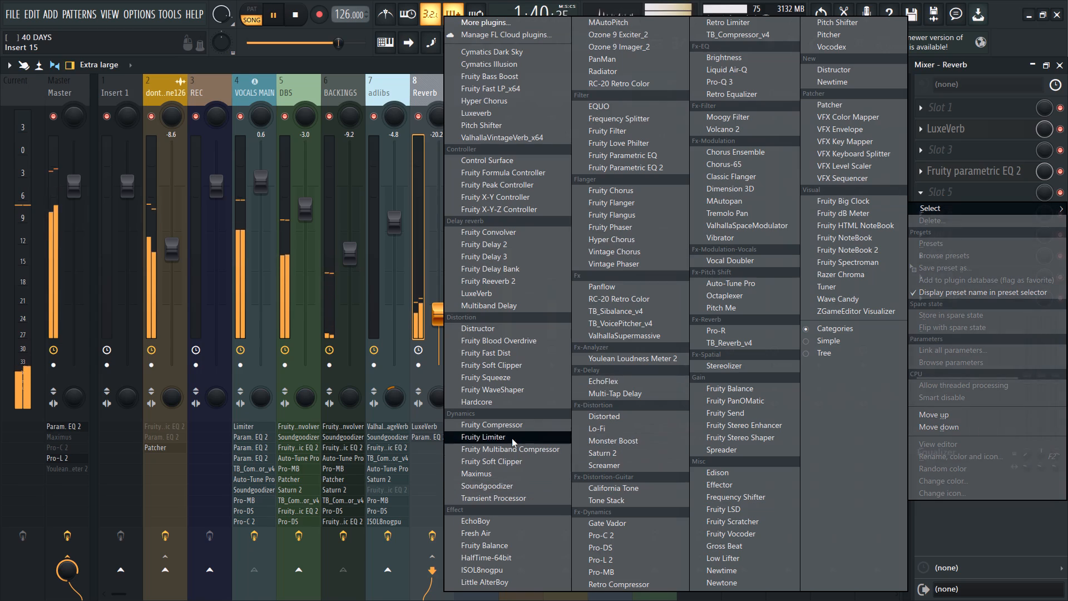
left_click(512, 438)
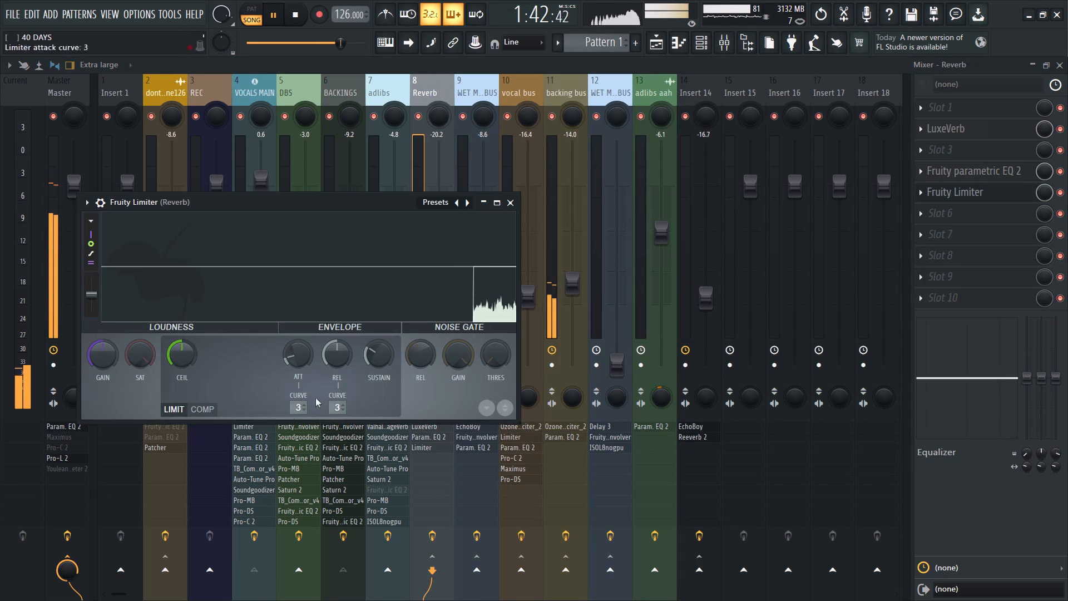
Switch the Reverb track's Fruity Limiter to compressor mode and shorten its release time.
left_click(203, 407)
left_click_drag(344, 360, 343, 444)
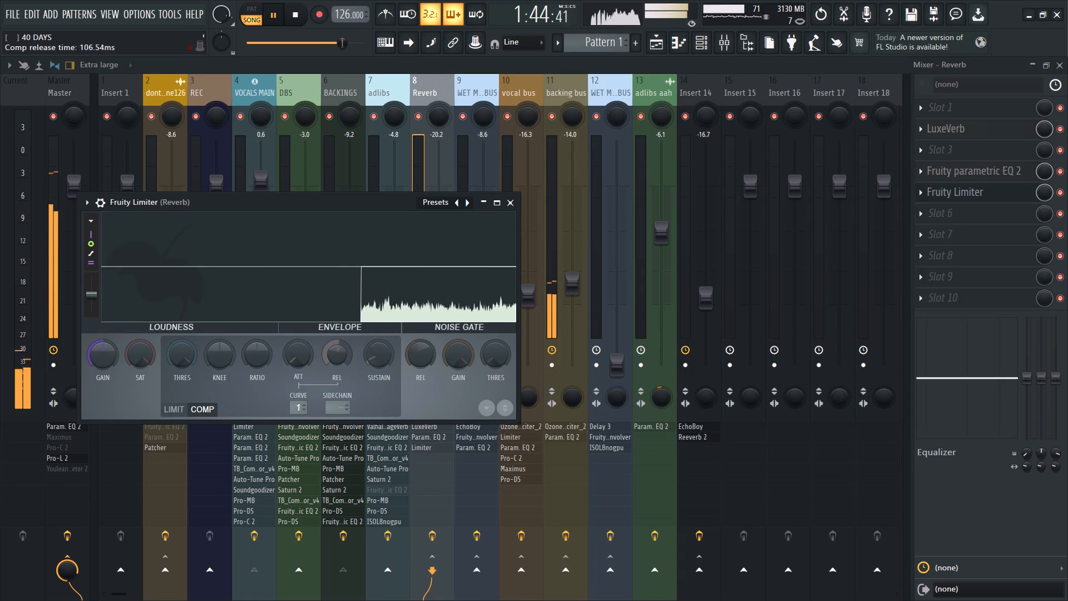
left_click_drag(343, 444, 344, 459)
left_click_drag(345, 357, 345, 416)
Set VOCALS MAIN as the compressor's sidechain source.
right_click(338, 412)
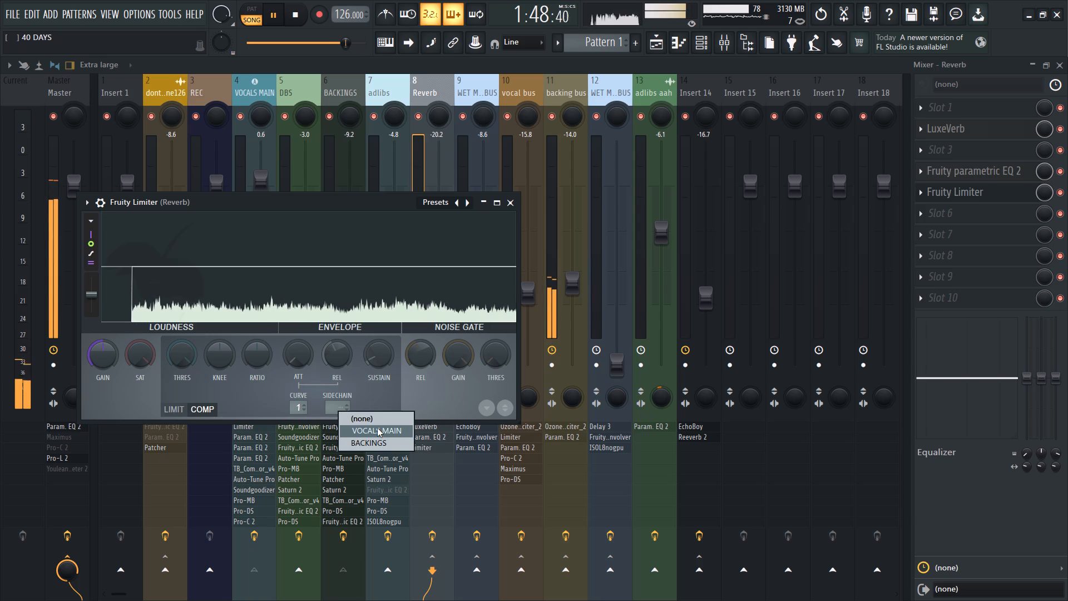
left_click(377, 428)
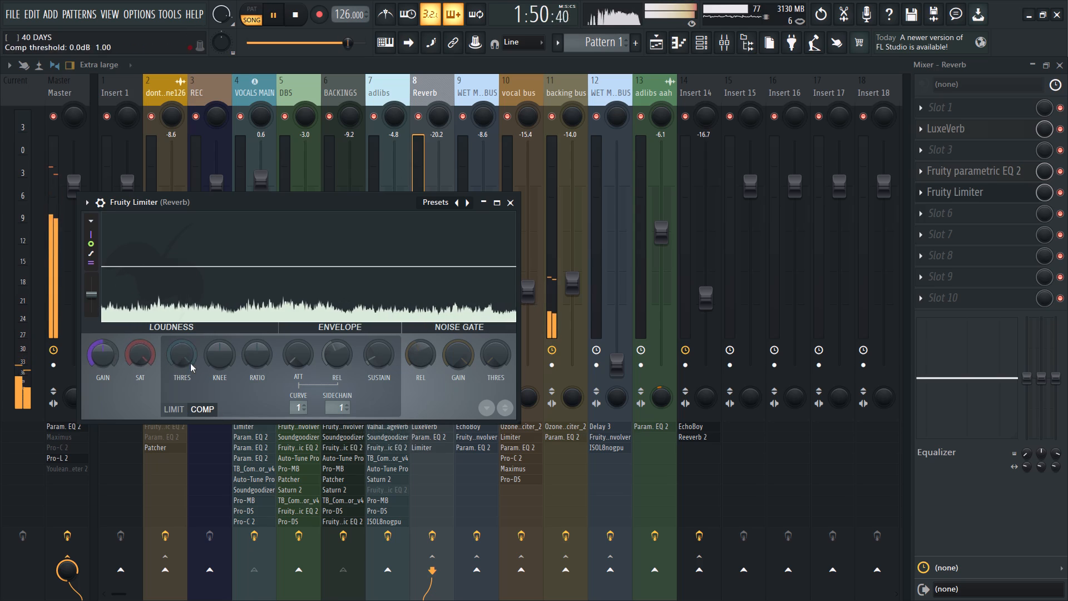
Lower the compressor threshold to about -19 dB, nudge its ratio up slightly, and close the Fruity Limiter.
left_click_drag(186, 356, 196, 504)
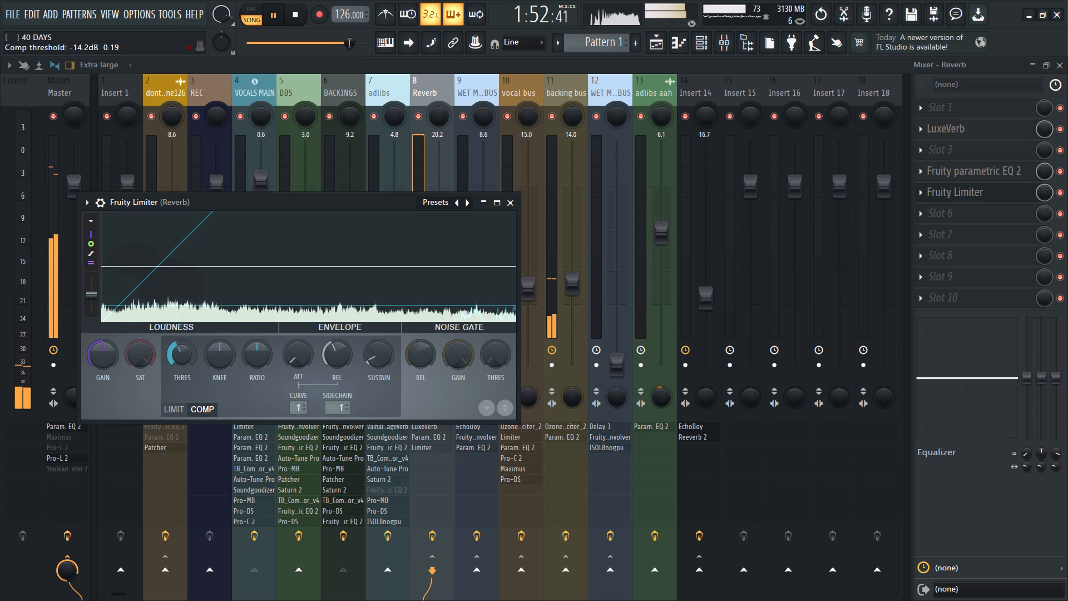
left_click_drag(196, 504, 202, 519)
left_click_drag(175, 353, 173, 362)
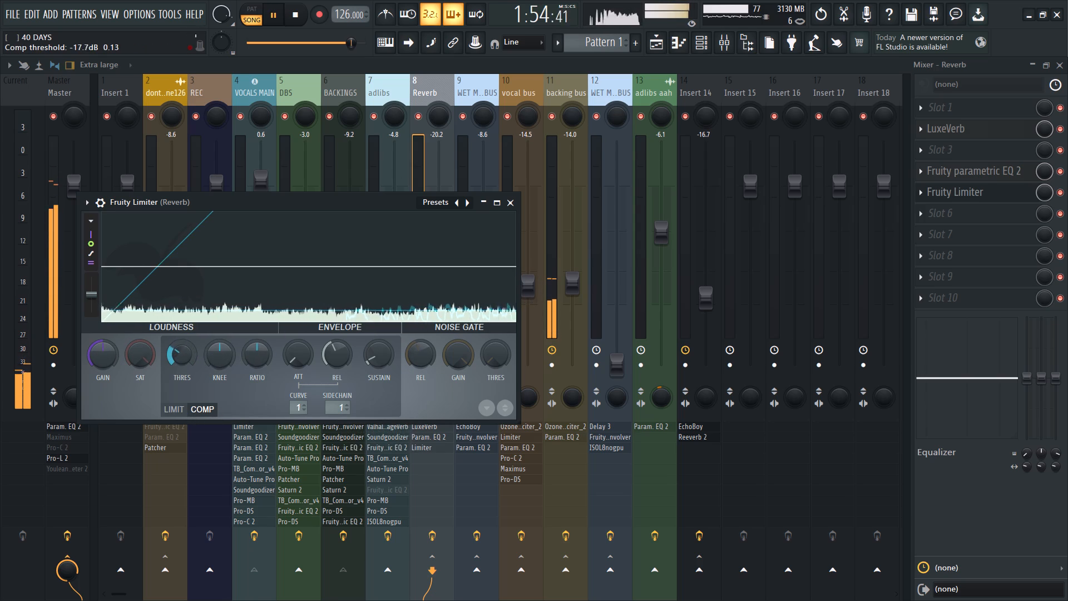
left_click_drag(173, 362, 173, 369)
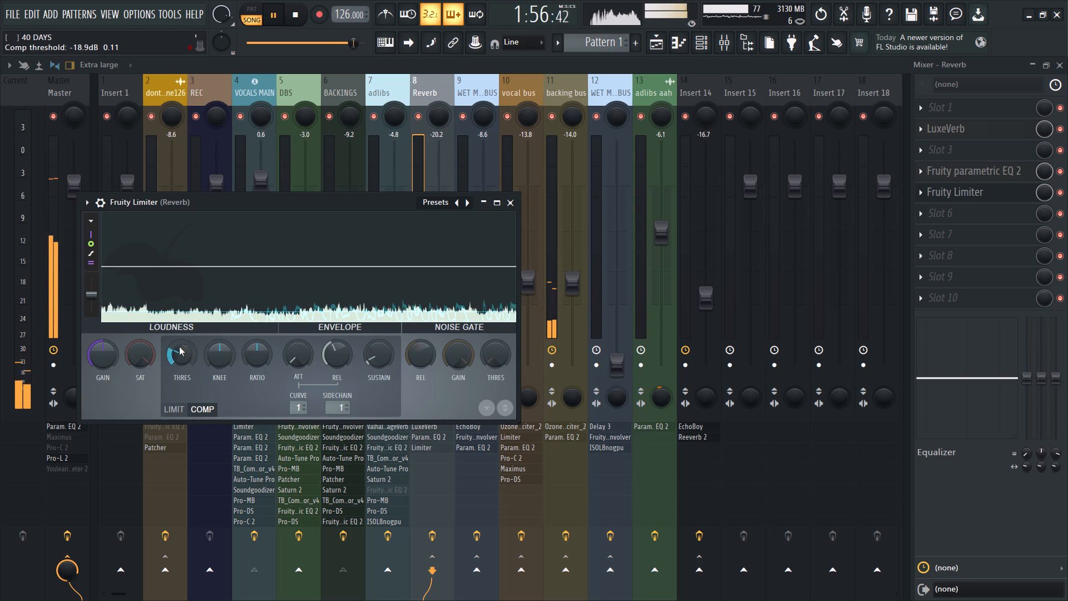
left_click_drag(177, 348, 177, 353)
left_click(491, 201)
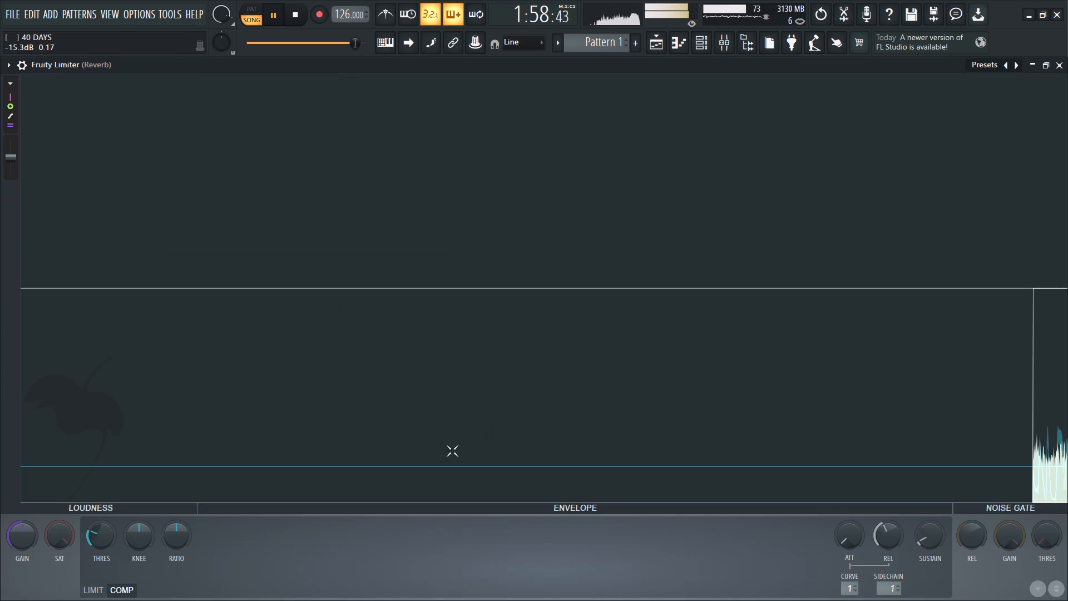
left_click(96, 540)
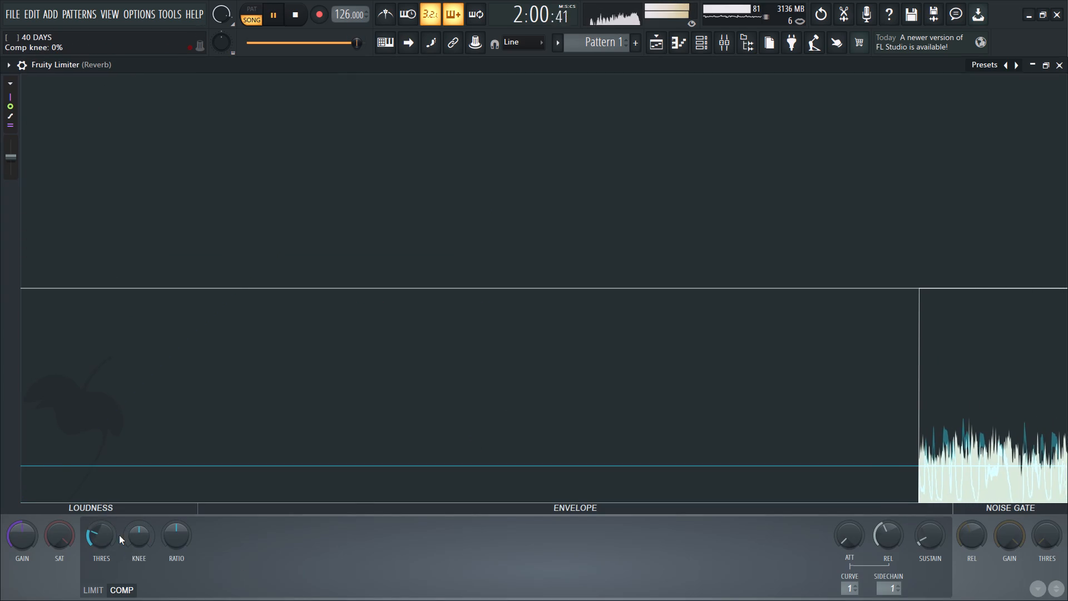
left_click(95, 535)
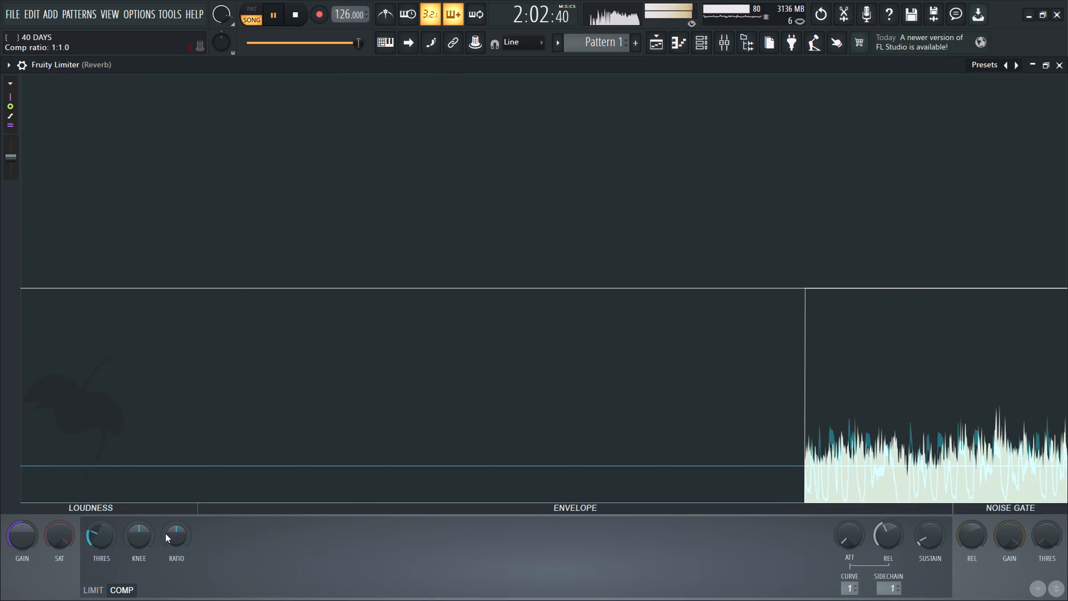
scroll(171, 534, "up", 1)
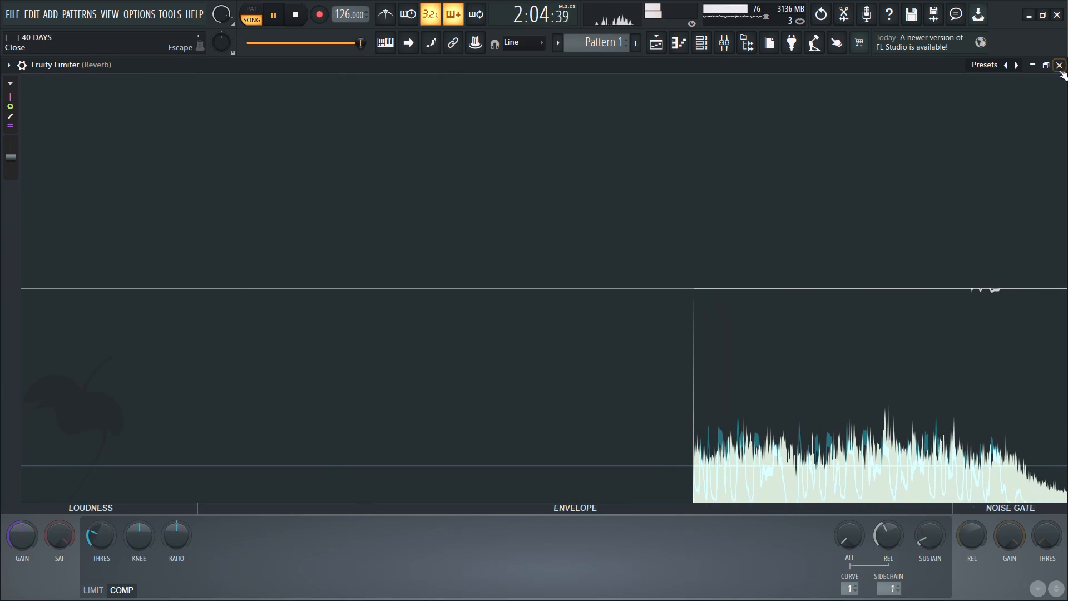
left_click(1059, 71)
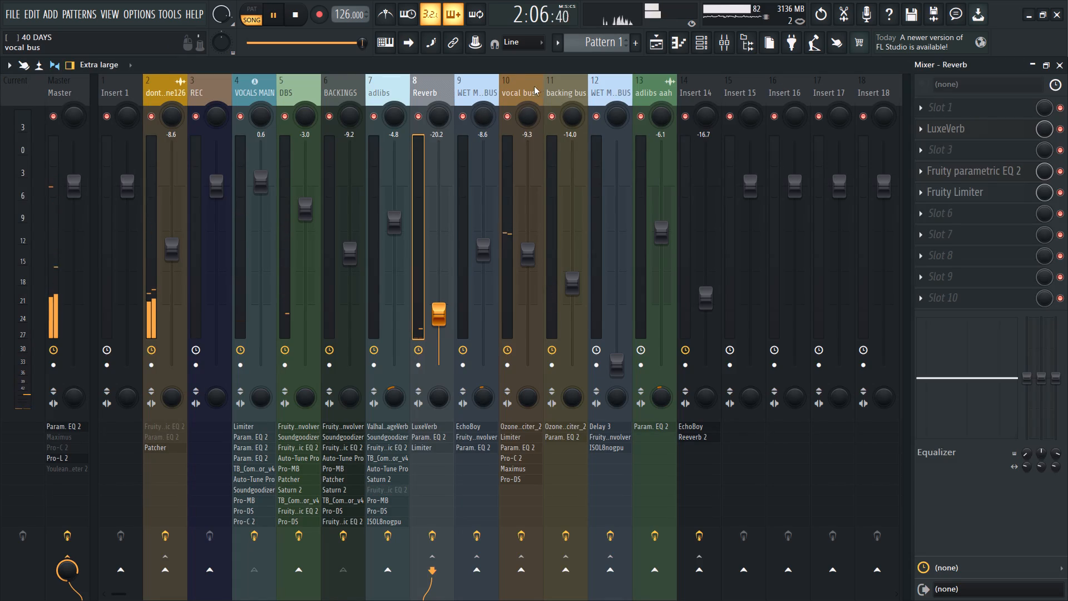
Rename the empty mixer track Insert 15 as DELAY MAIN and give it a random color.
left_click(517, 93)
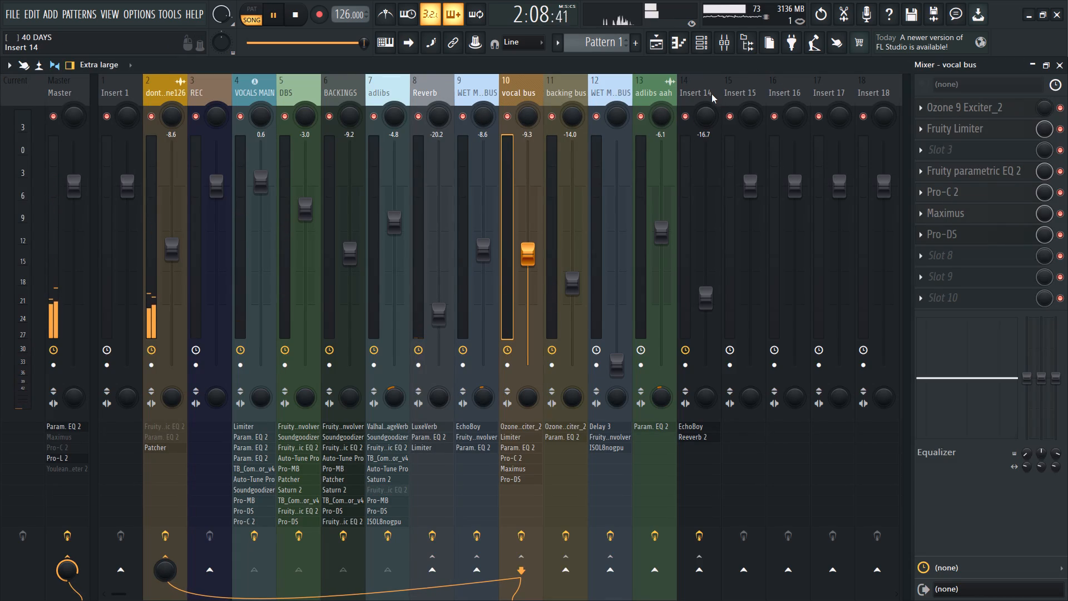
left_click(713, 93)
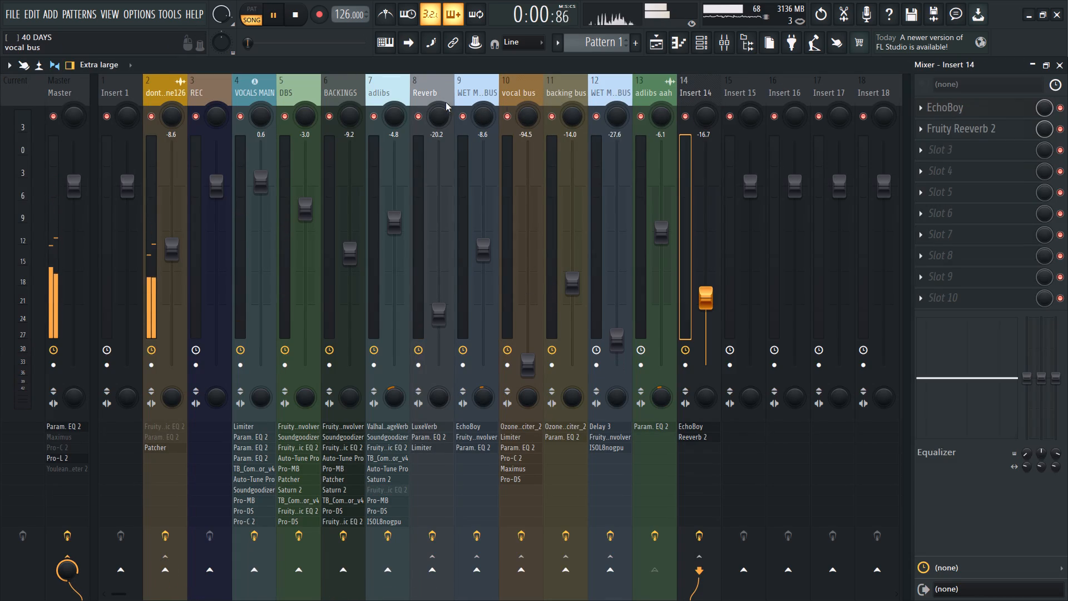
left_click(516, 88)
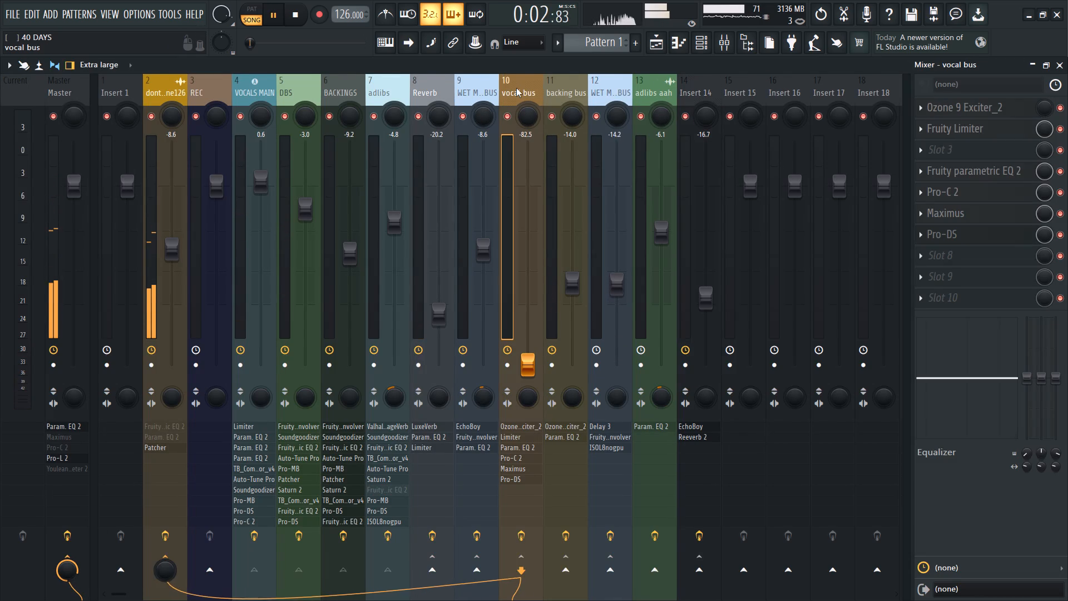
scroll(516, 88, "down", 1)
left_click(605, 102)
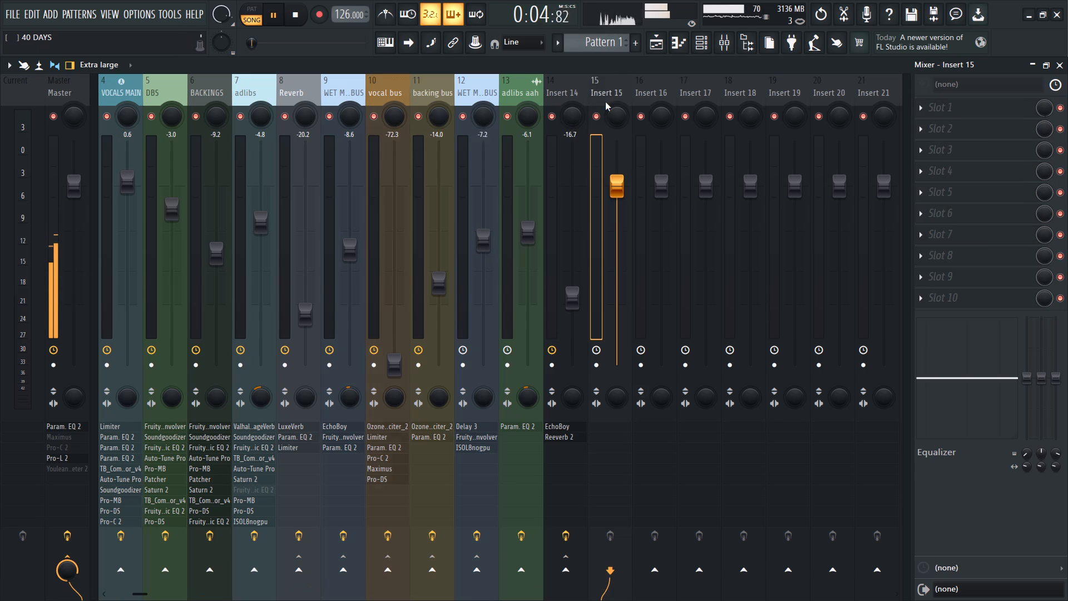
right_click(607, 95)
left_click(657, 87)
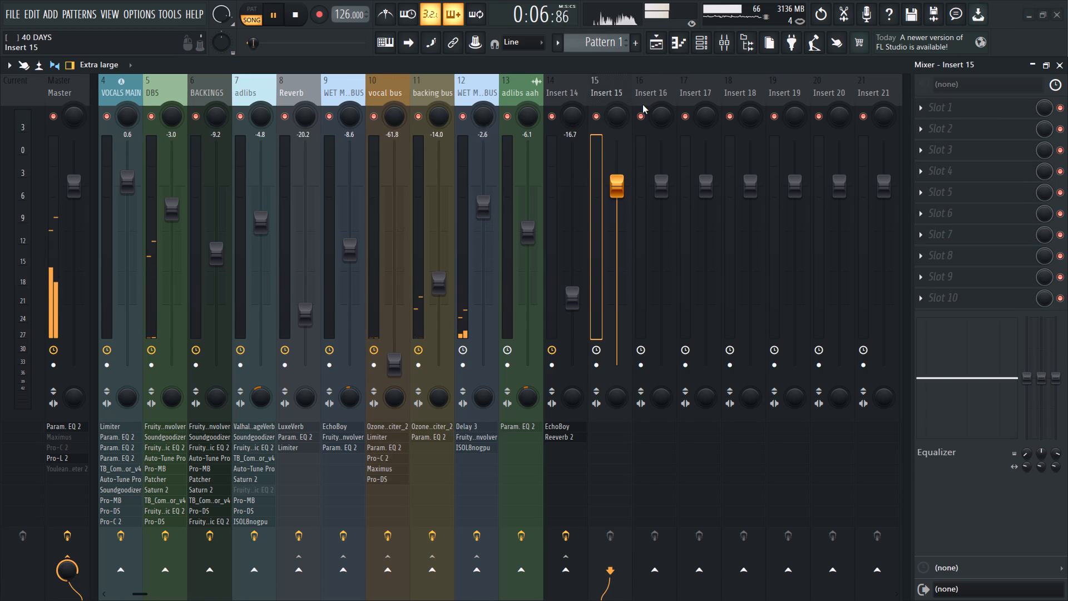
type("DEL")
type("AY MAIN")
key("Return")
right_click_drag(591, 90, 598, 97)
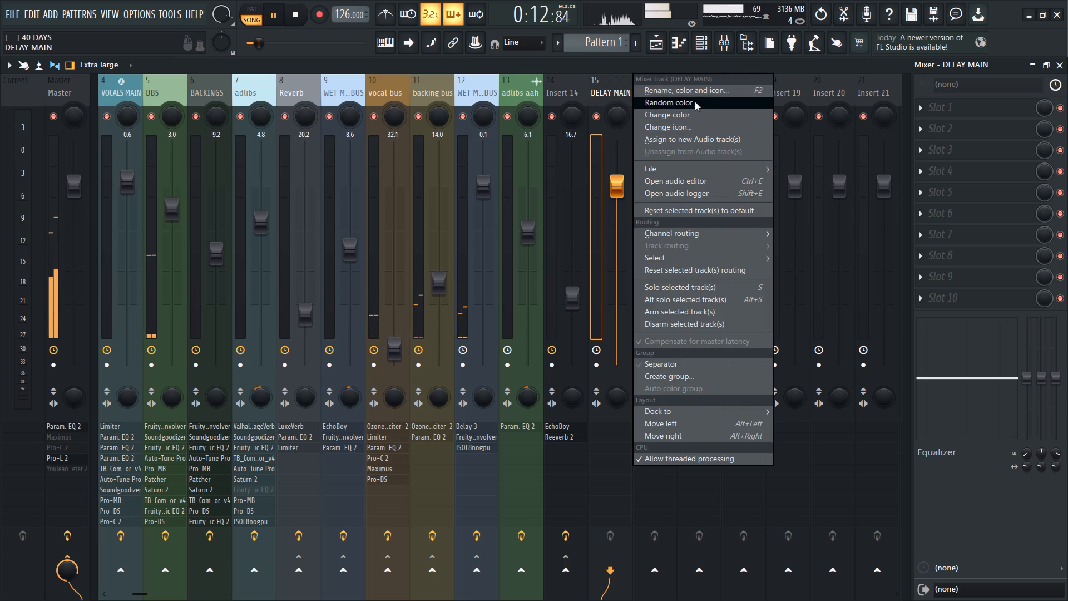
left_click(683, 105)
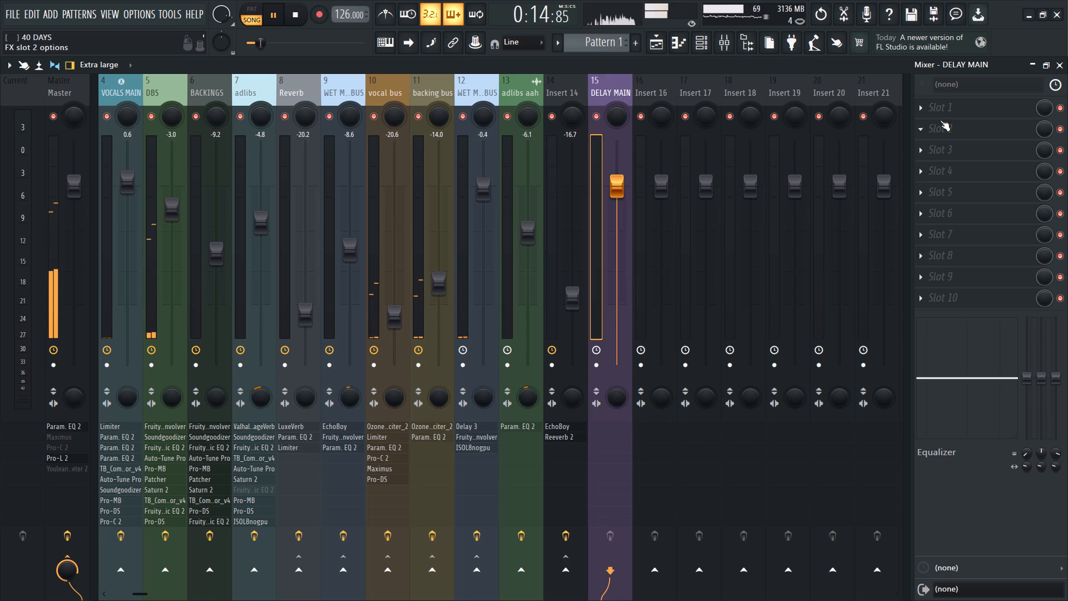
Add Fruity Delay 3 in slot 2 of the DELAY MAIN track.
left_click(940, 120)
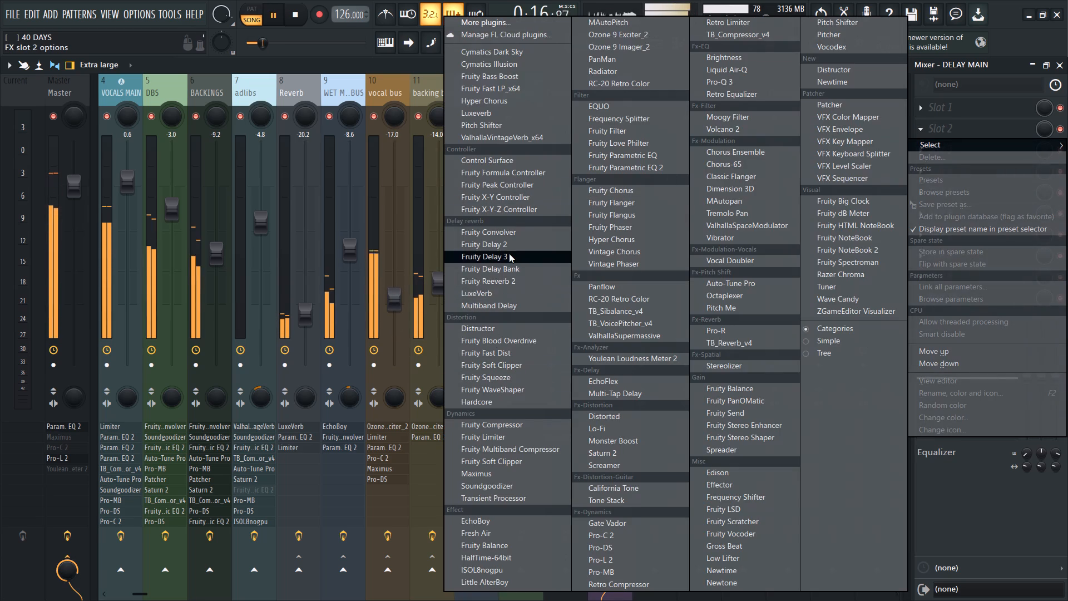
left_click(508, 254)
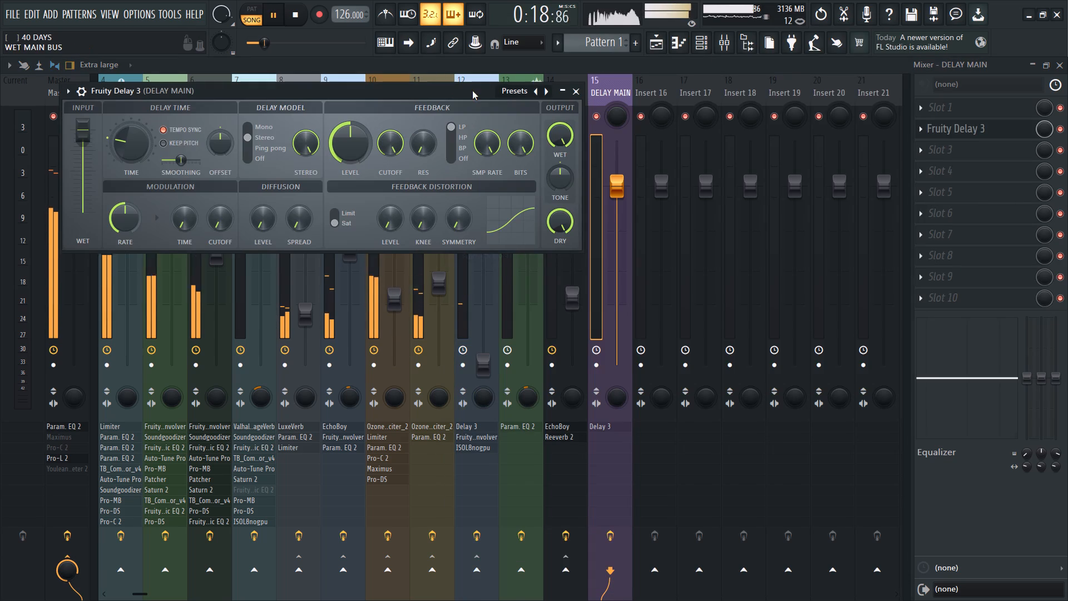
left_click_drag(463, 92, 622, 180)
Route the vocal bus to the DELAY MAIN track.
left_click(395, 83)
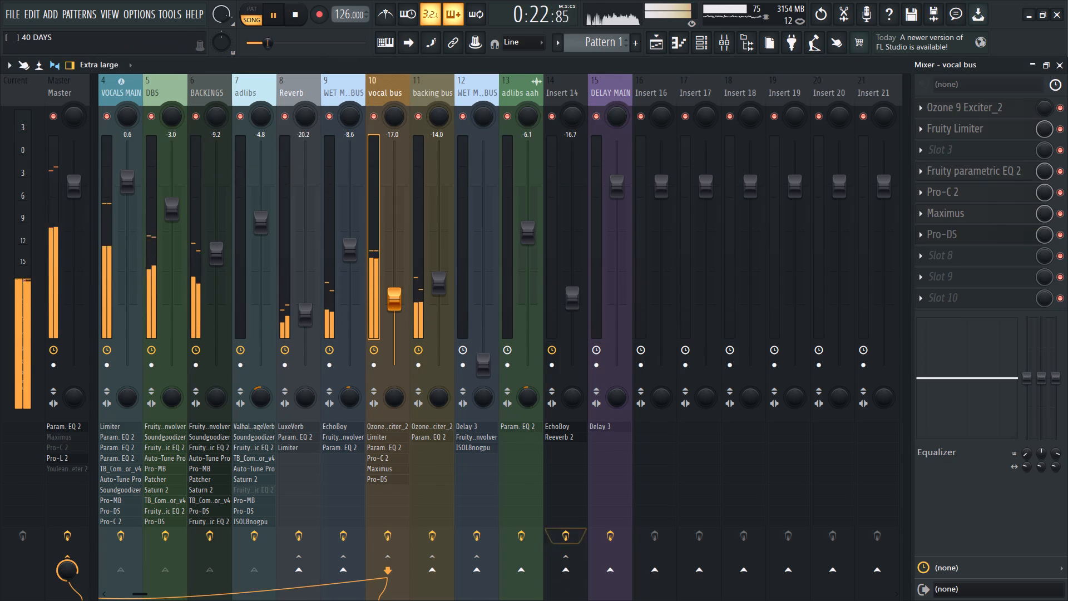
right_click(612, 574)
left_click(666, 545)
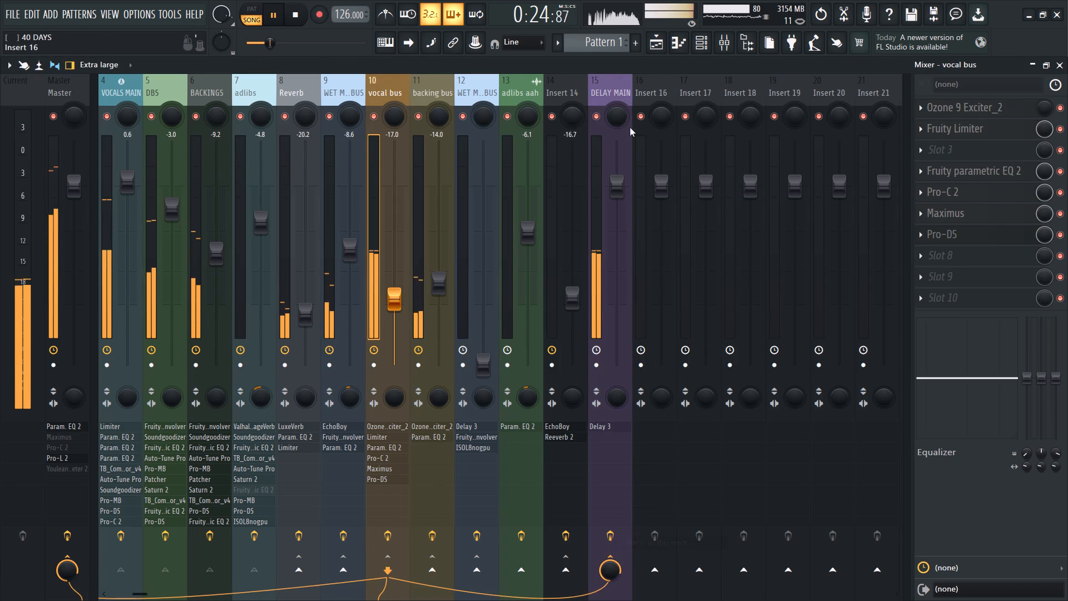
Lower the DELAY MAIN track's volume to about -10.3 dB.
left_click(604, 85)
left_click_drag(616, 191, 630, 342)
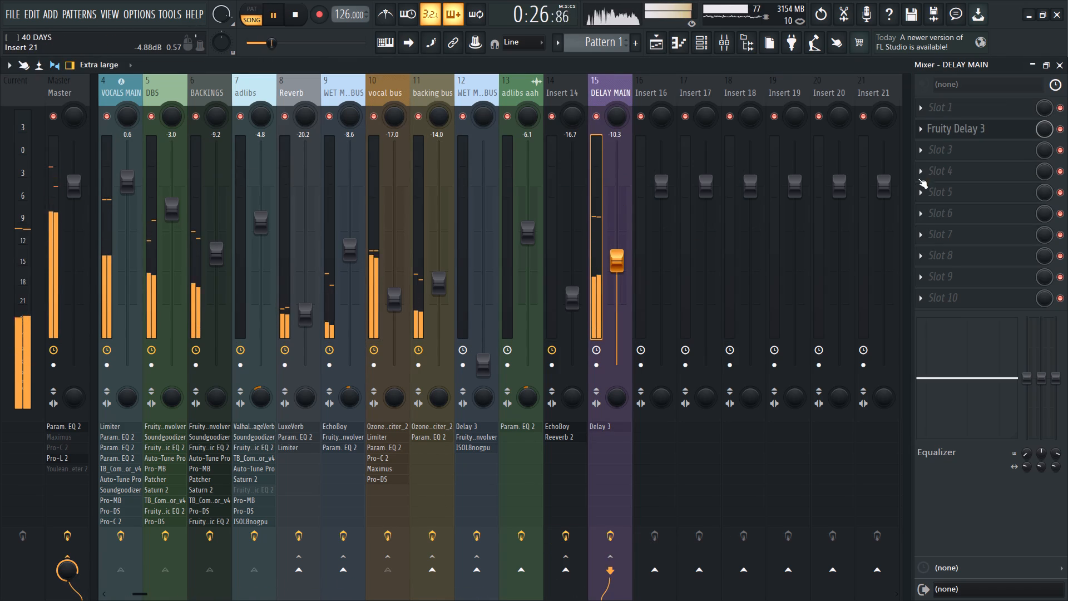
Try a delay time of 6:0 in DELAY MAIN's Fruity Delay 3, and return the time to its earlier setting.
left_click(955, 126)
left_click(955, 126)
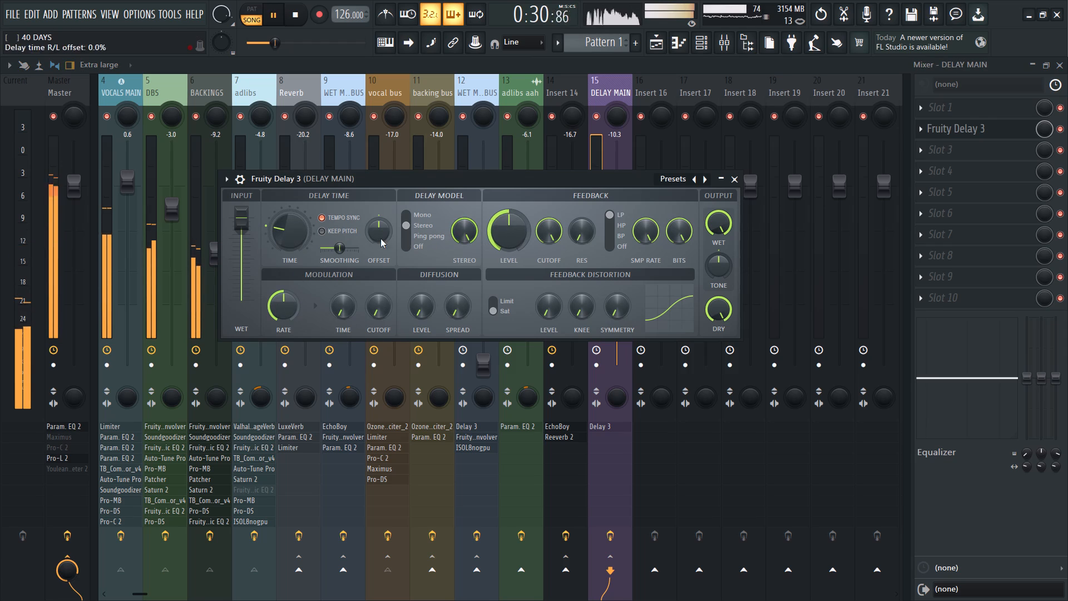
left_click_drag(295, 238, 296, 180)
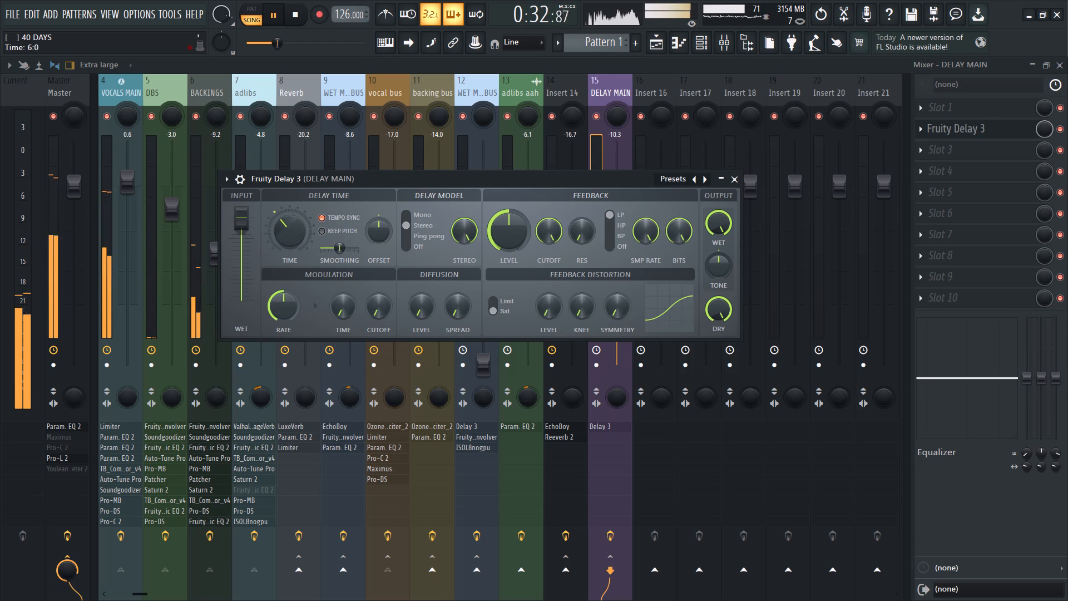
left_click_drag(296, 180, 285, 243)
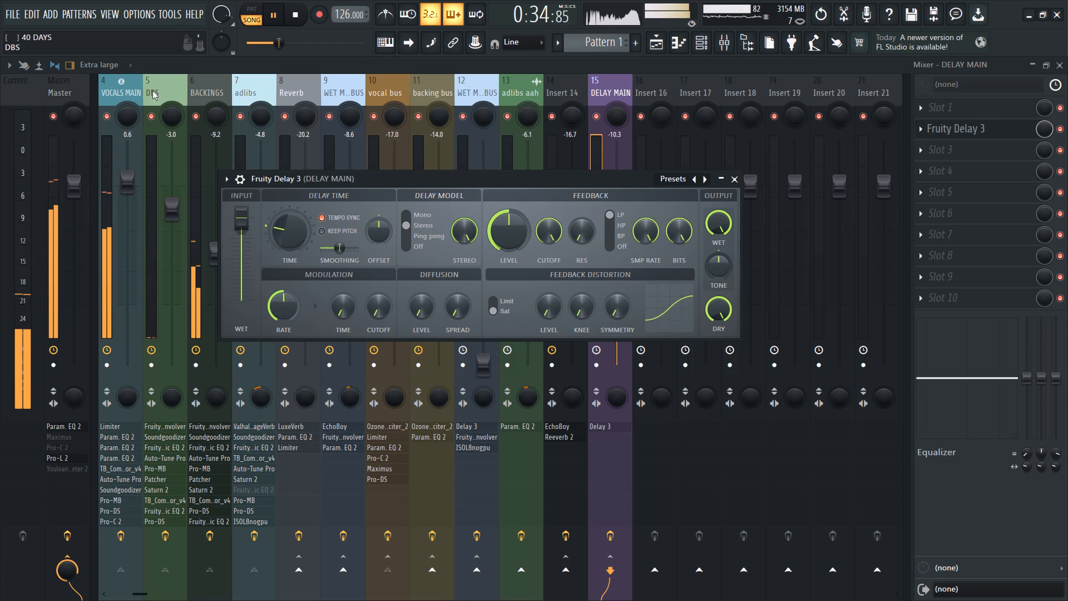
Mute the beat track briefly to audition the vocals with the delay, and unmute it.
scroll(194, 86, "up", 2)
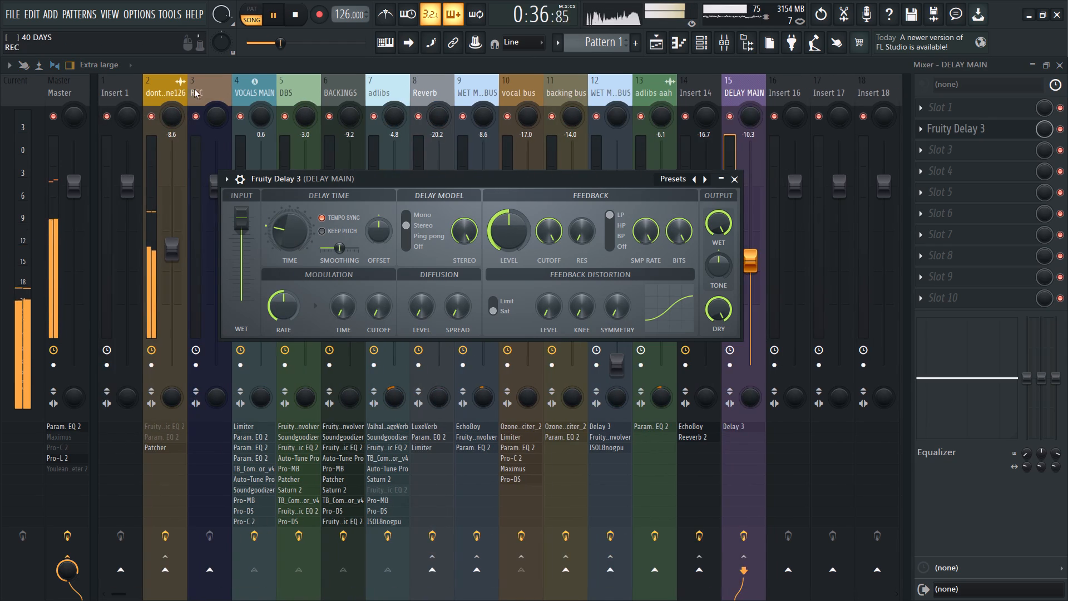
left_click(155, 114)
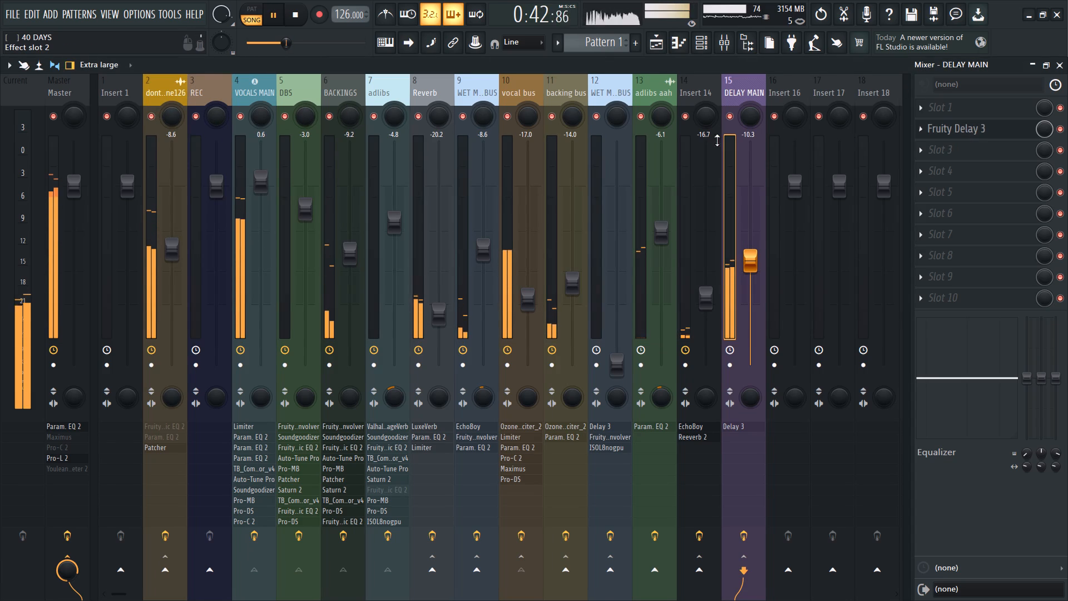
left_click(145, 115)
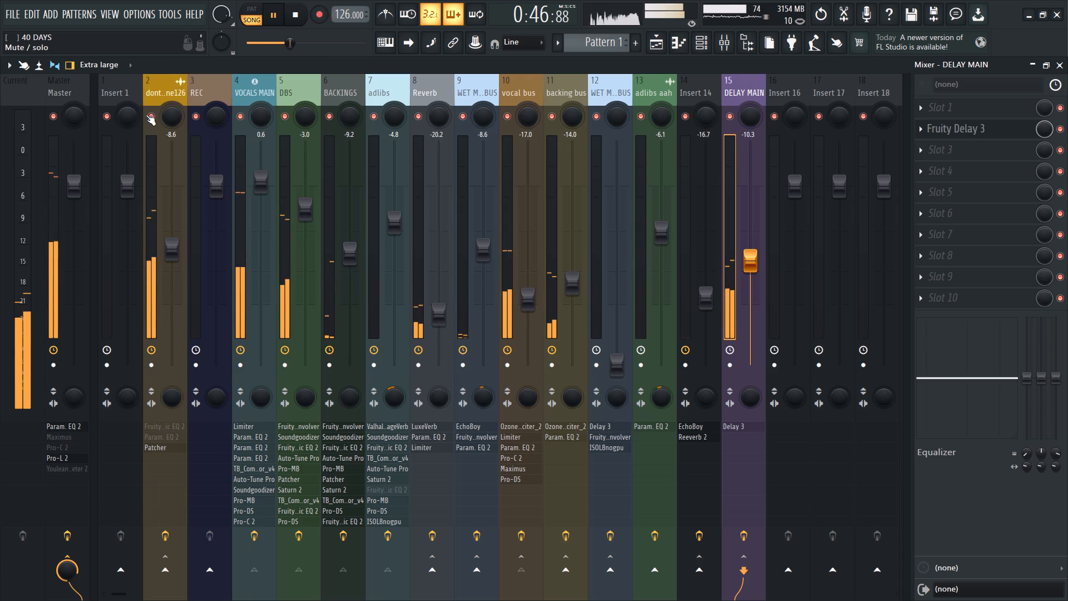
Lower the feedback level of DELAY MAIN's Fruity Delay 3 and switch its delay model to Ping pong.
left_click(739, 88)
double_click(991, 131)
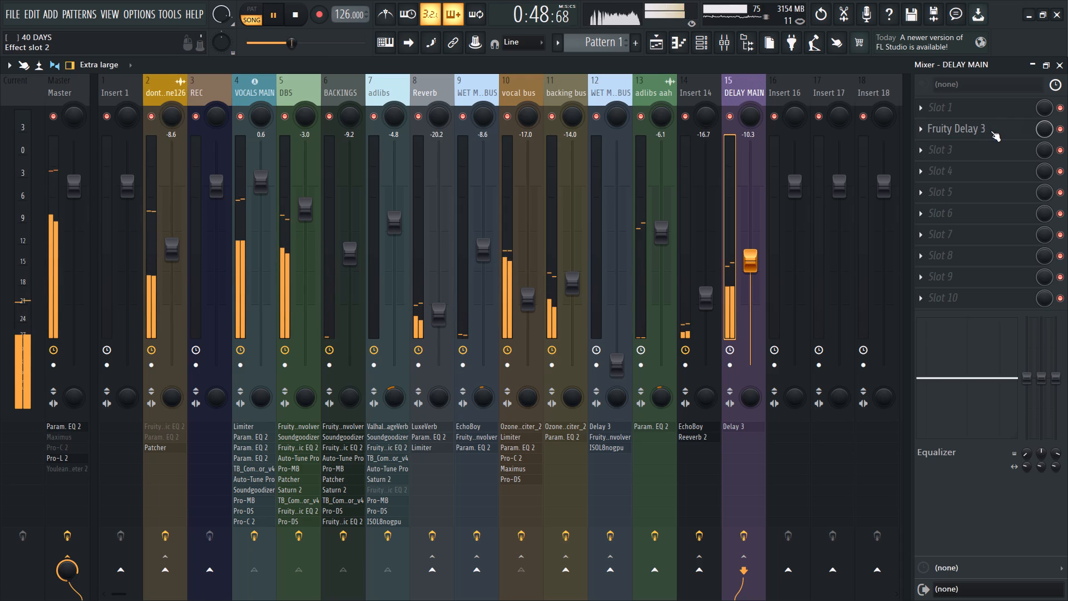
left_click_drag(510, 229, 513, 311)
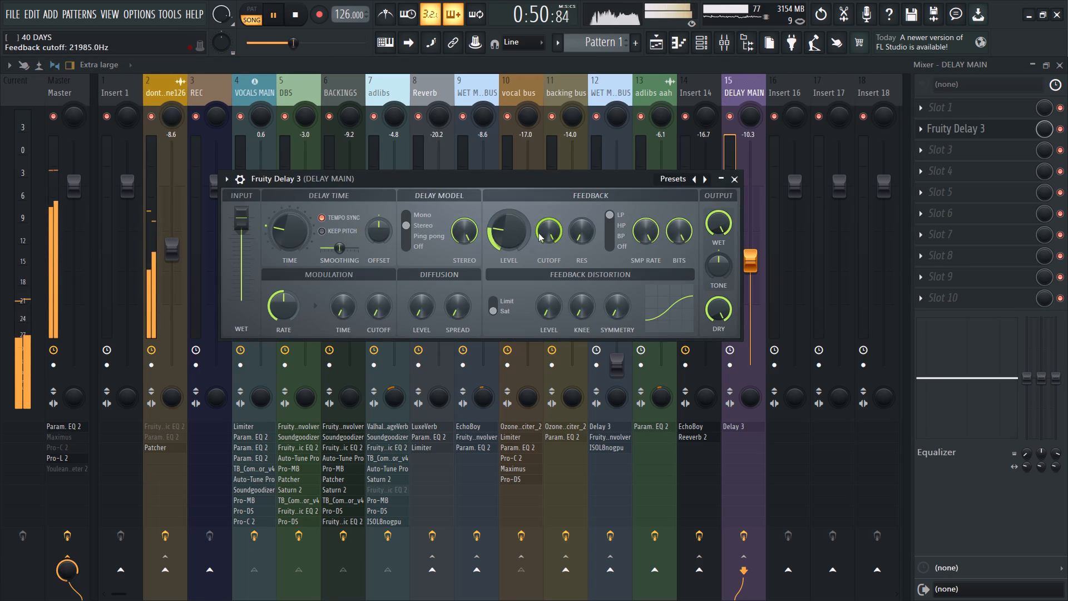
left_click(500, 235)
left_click(408, 237)
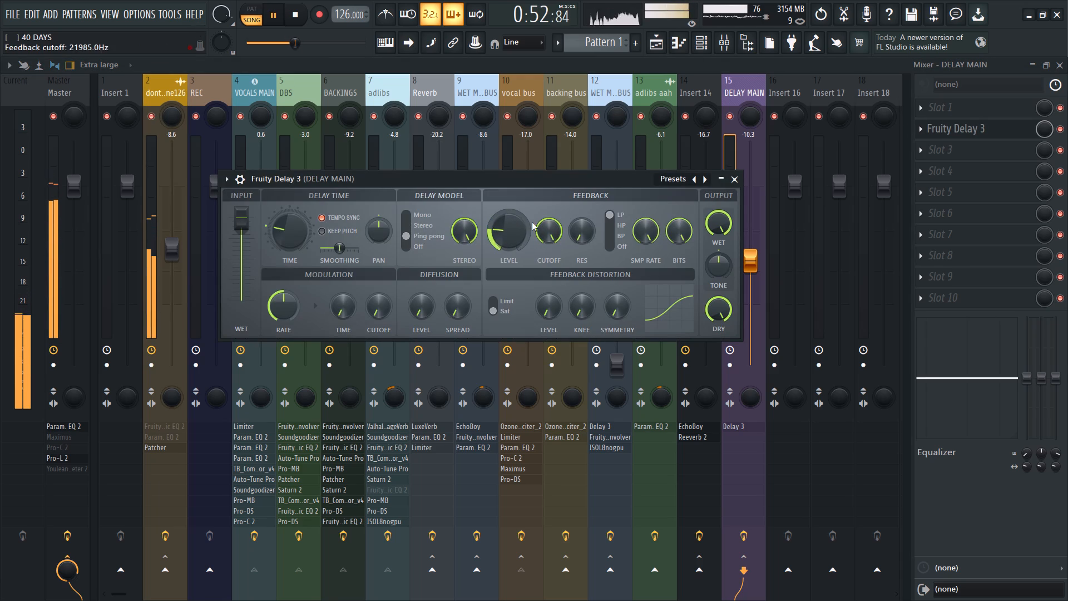
left_click(506, 229)
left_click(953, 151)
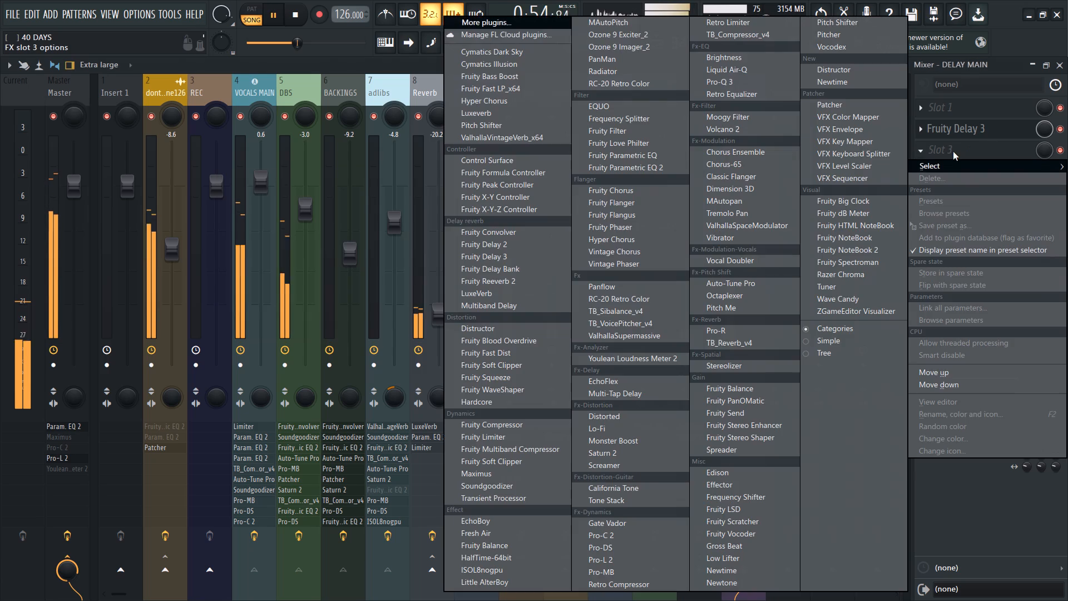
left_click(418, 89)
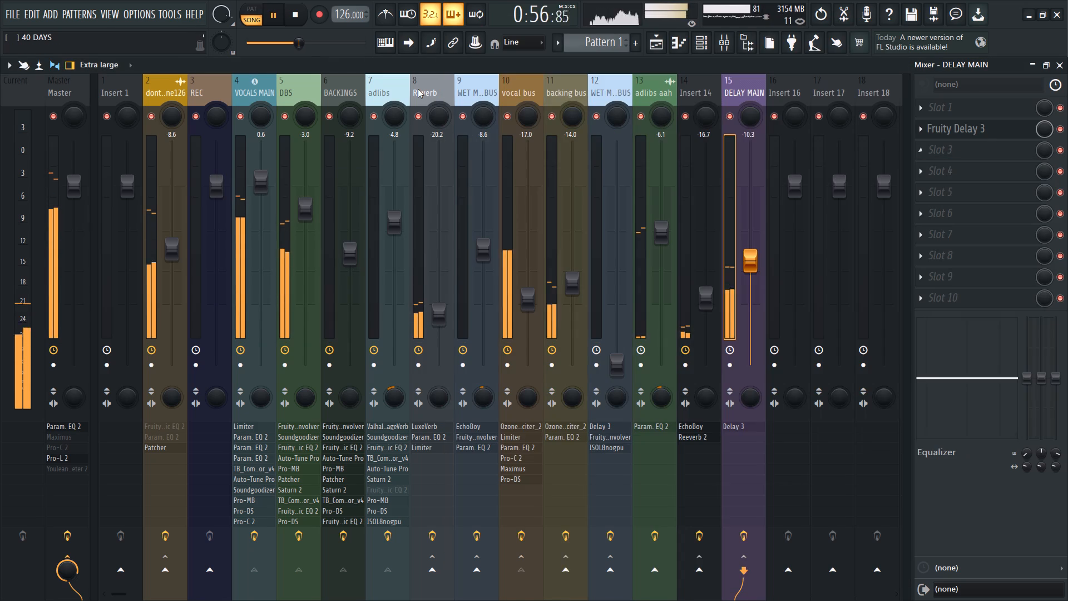
Lower the adlibs aah track's volume to about -11.3 dB.
left_click(644, 92)
left_click_drag(659, 236, 661, 306)
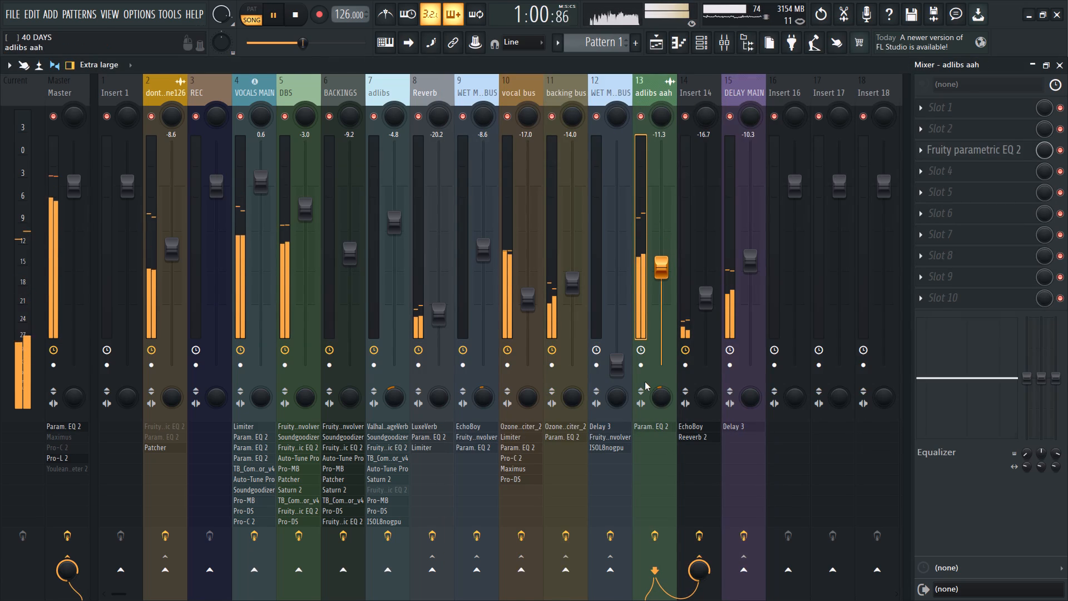
Raise the adlibs aah track's volume to about -10.1 dB.
left_click_drag(665, 394, 661, 370)
left_click_drag(664, 269, 664, 253)
Add a Fruity Limiter after the delay on DELAY MAIN, in compressor mode with a shorter release and the vocal bus as sidechain input.
left_click(741, 85)
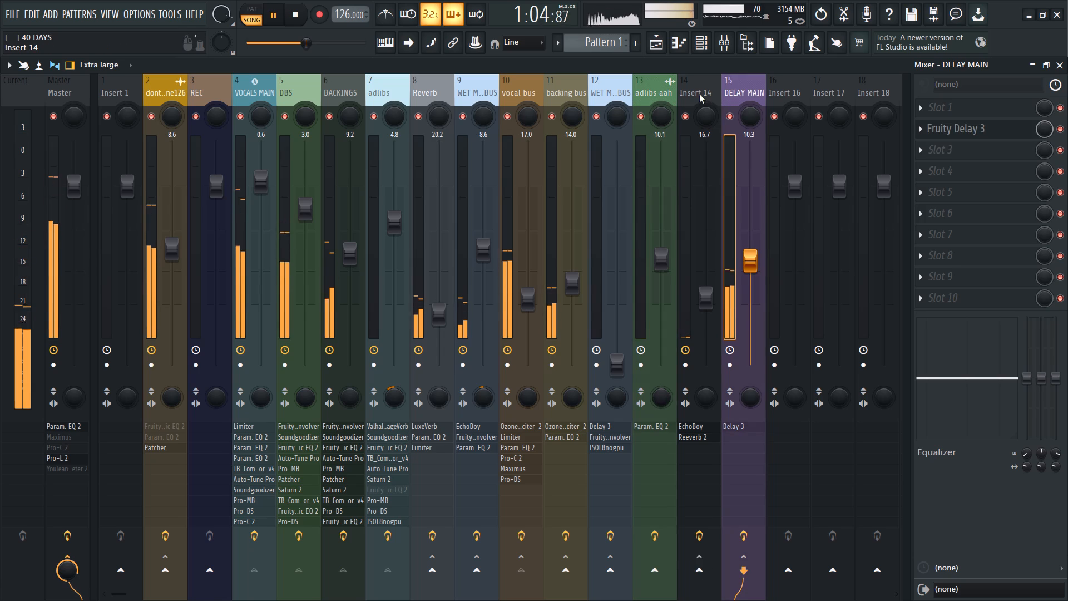
left_click(932, 151)
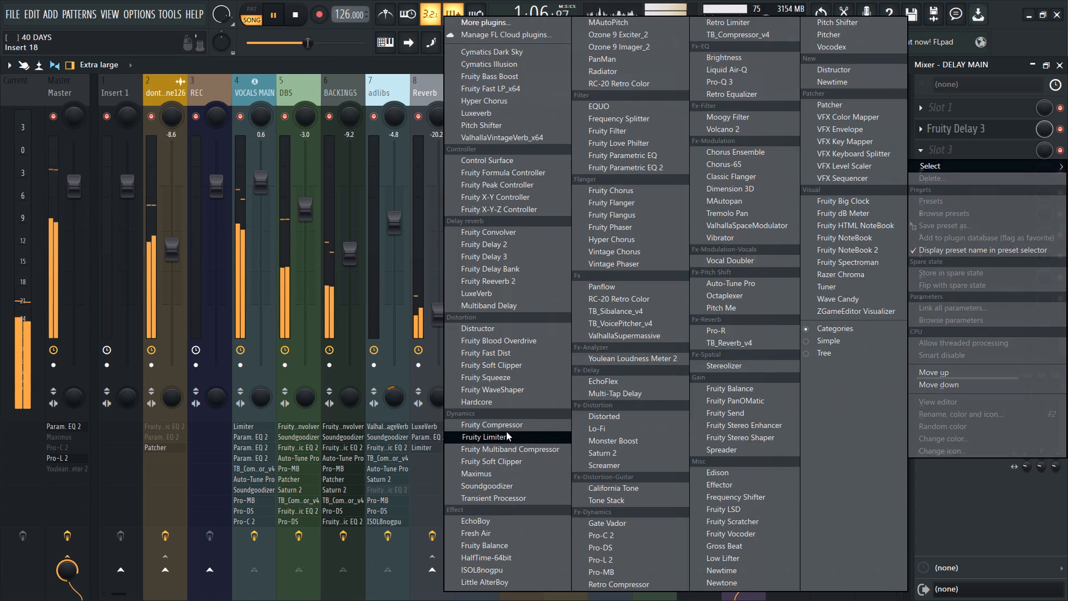
left_click(506, 433)
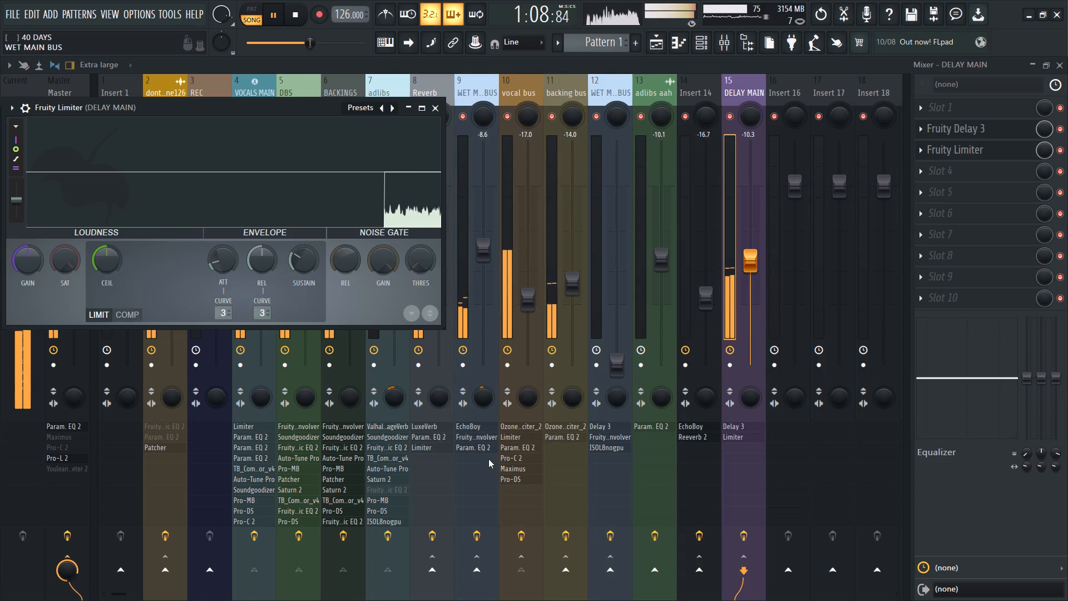
left_click(122, 312)
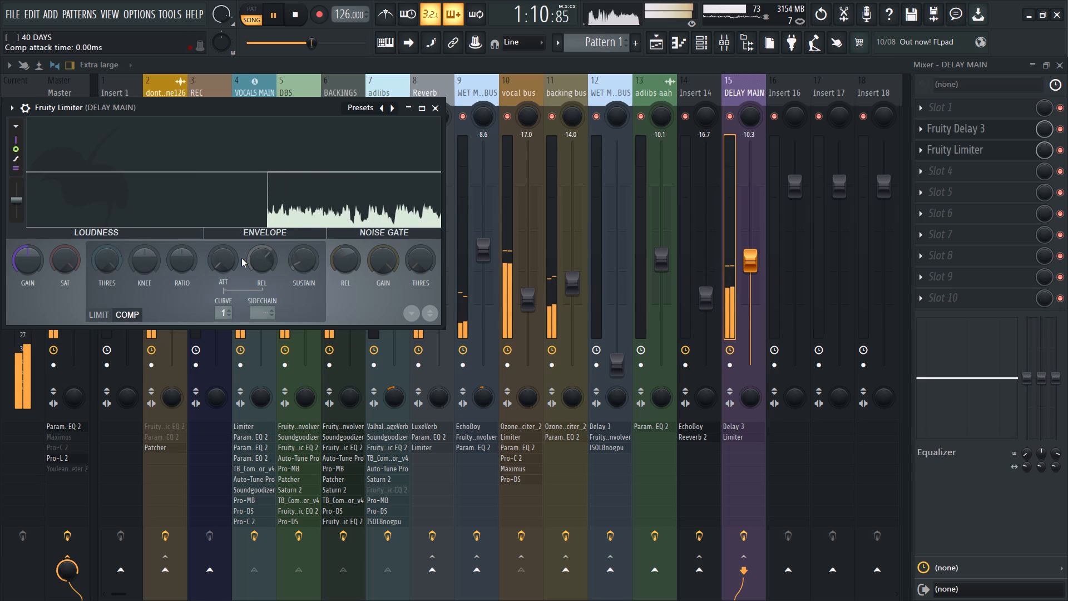
left_click_drag(250, 257, 282, 423)
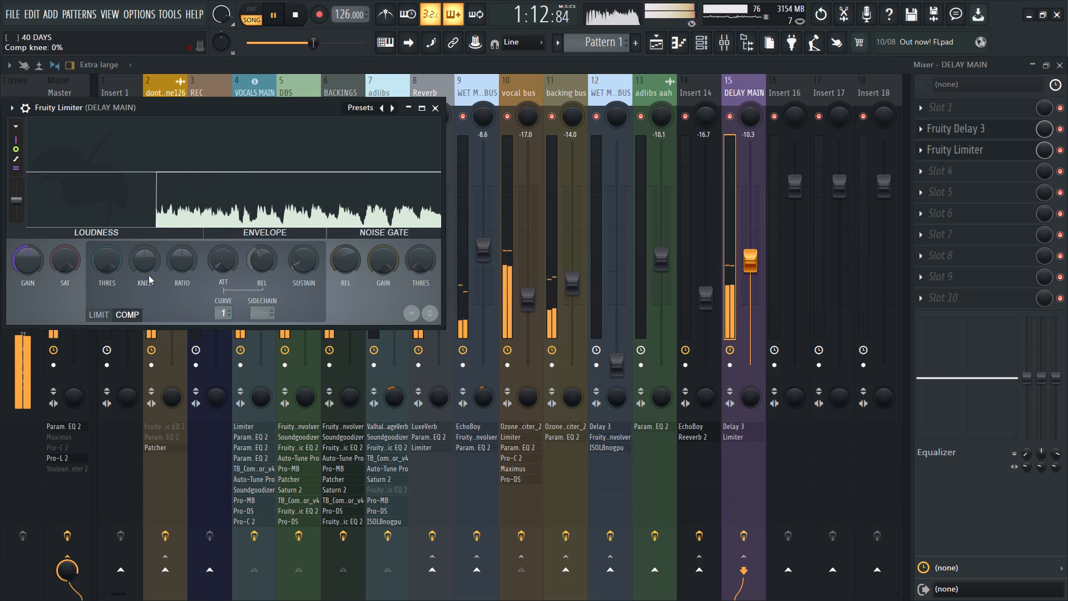
left_click(258, 317)
right_click(258, 315)
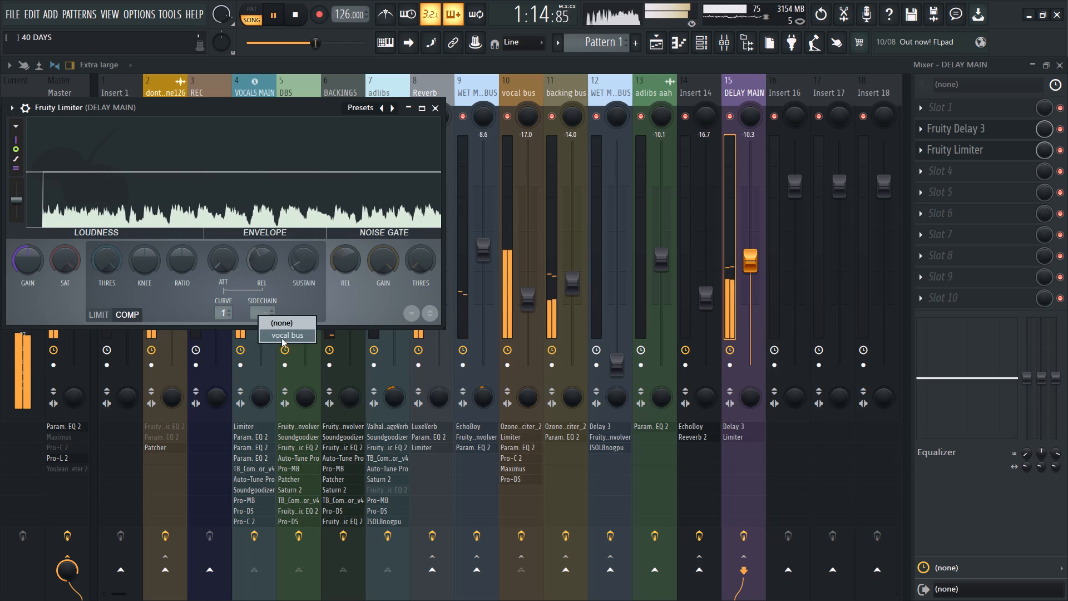
left_click(281, 338)
Lower the DELAY MAIN limiter's compression threshold to about -19.7 dB and adjust its release time.
left_click_drag(106, 256, 118, 322)
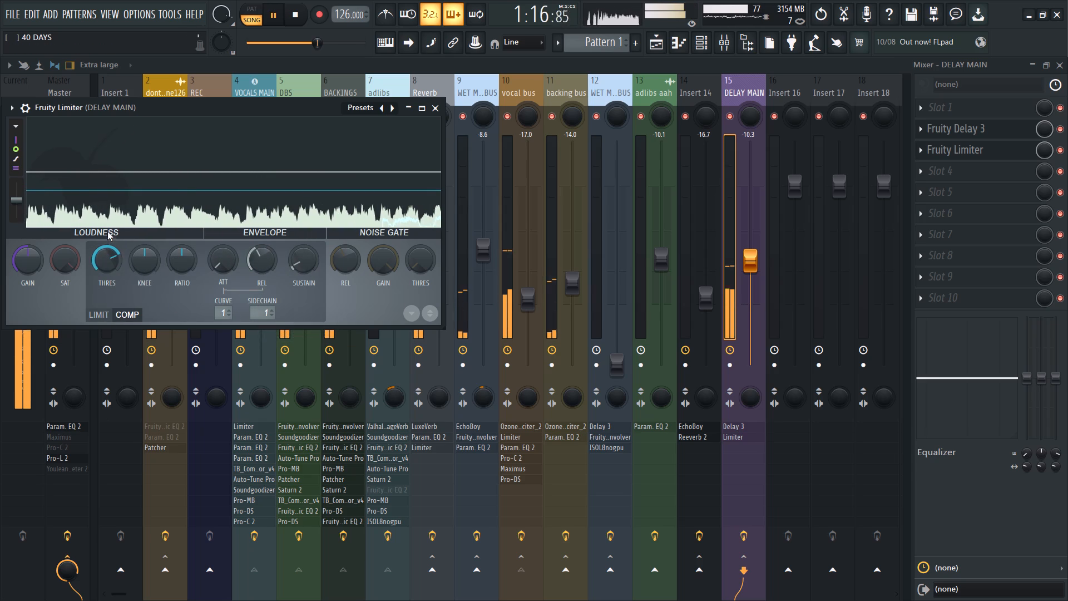
left_click(416, 106)
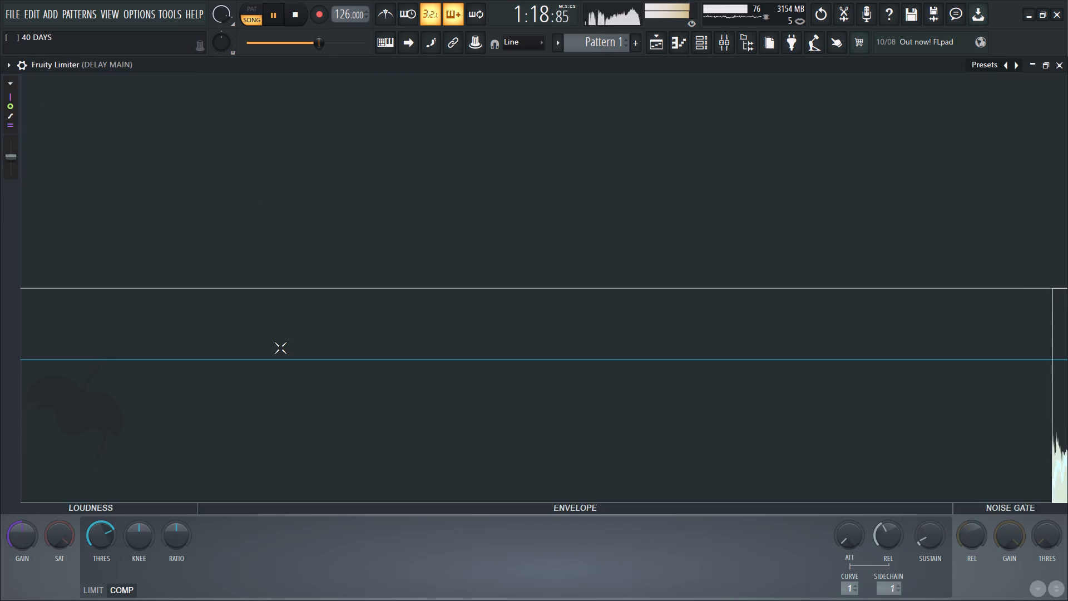
left_click_drag(103, 531, 100, 87)
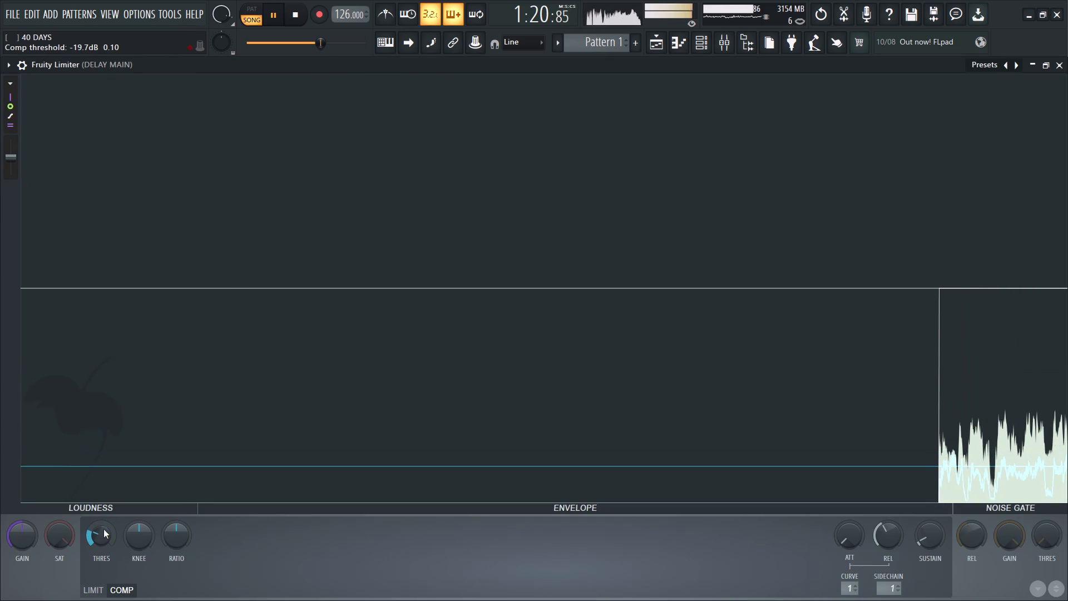
left_click(101, 541)
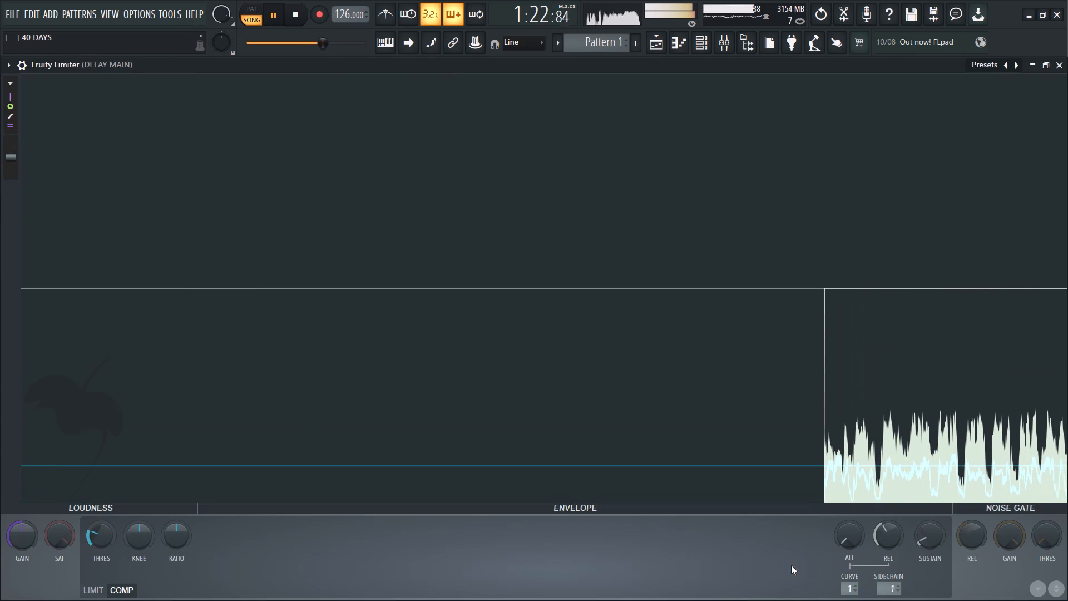
left_click_drag(883, 536, 883, 543)
left_click(883, 536)
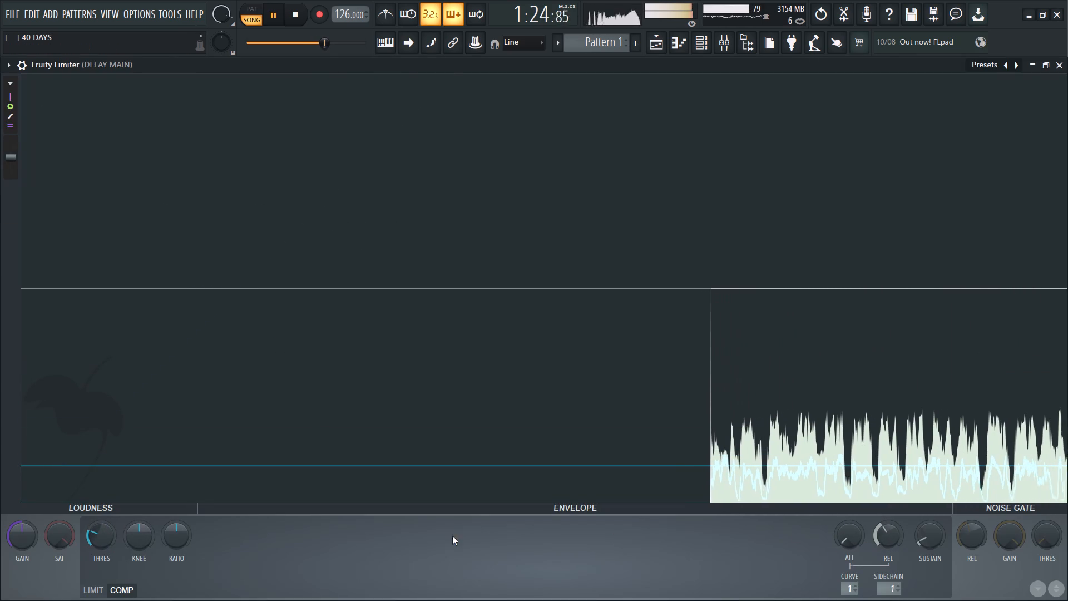
Raise the limiter's compression ratio, set its knee to 6%, and nudge the threshold to about -20.3 dB.
scroll(197, 539, "up", 7)
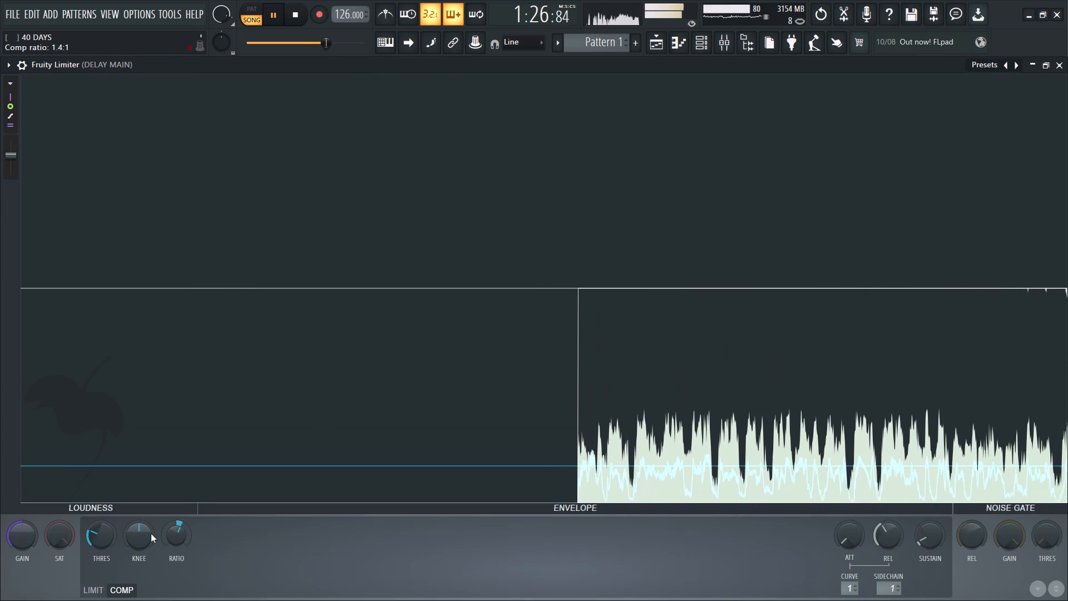
scroll(145, 534, "up", 2)
left_click(105, 539)
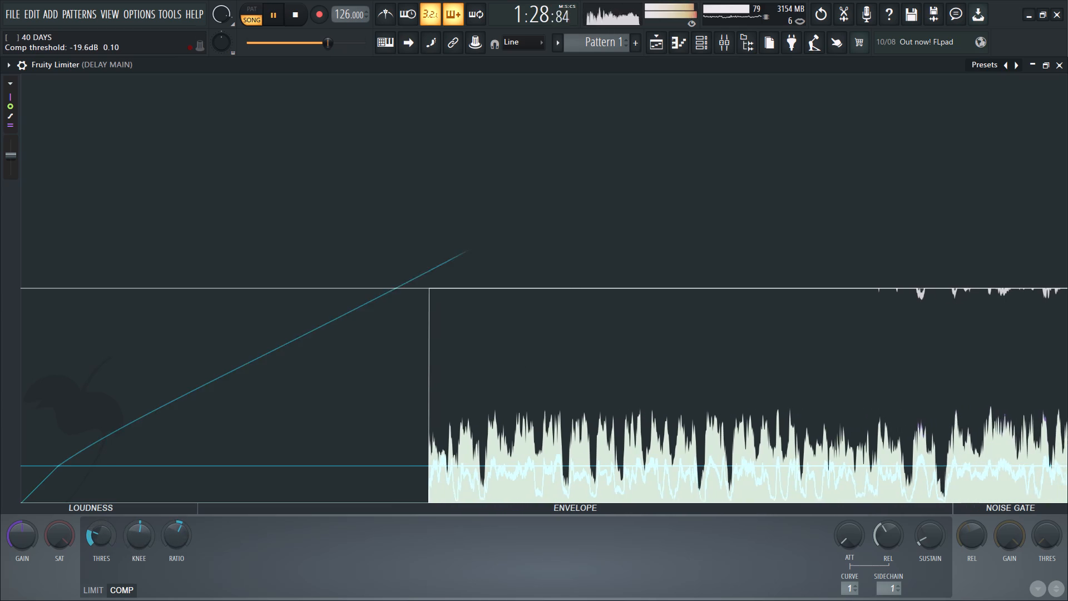
scroll(182, 533, "up", 3)
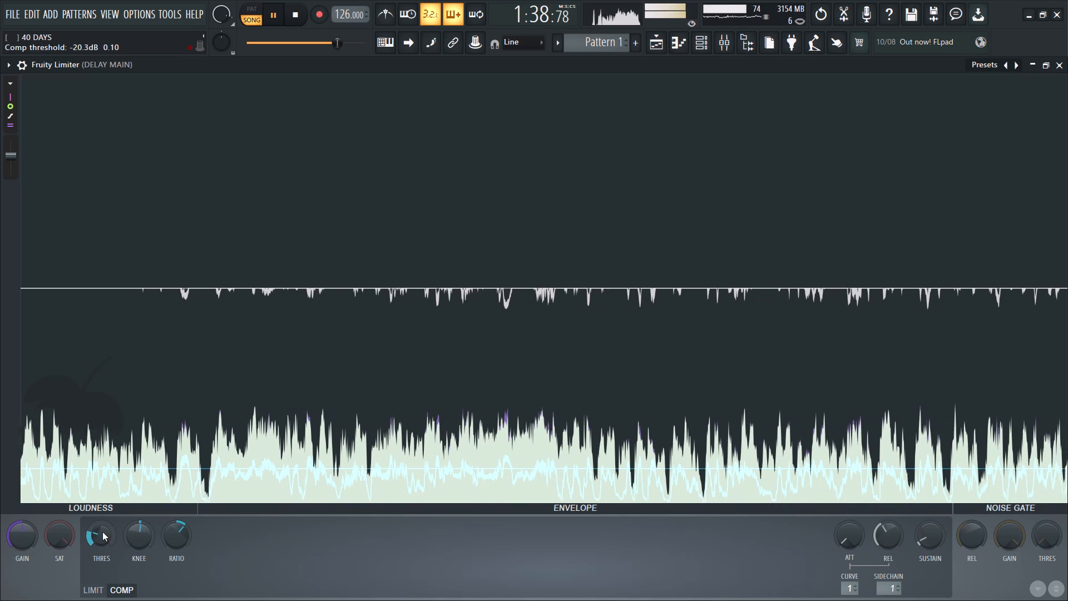
Lower the limiter's threshold further to slightly above -28.7 dB, fine-tune its release time, and close its window.
left_click_drag(102, 533, 98, 565)
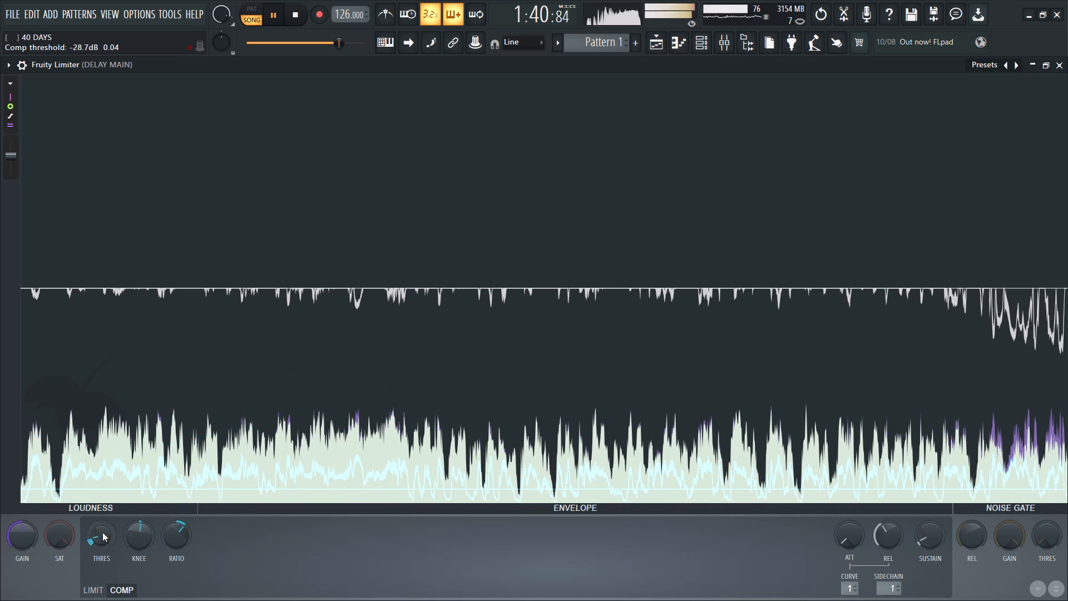
left_click_drag(102, 533, 102, 526)
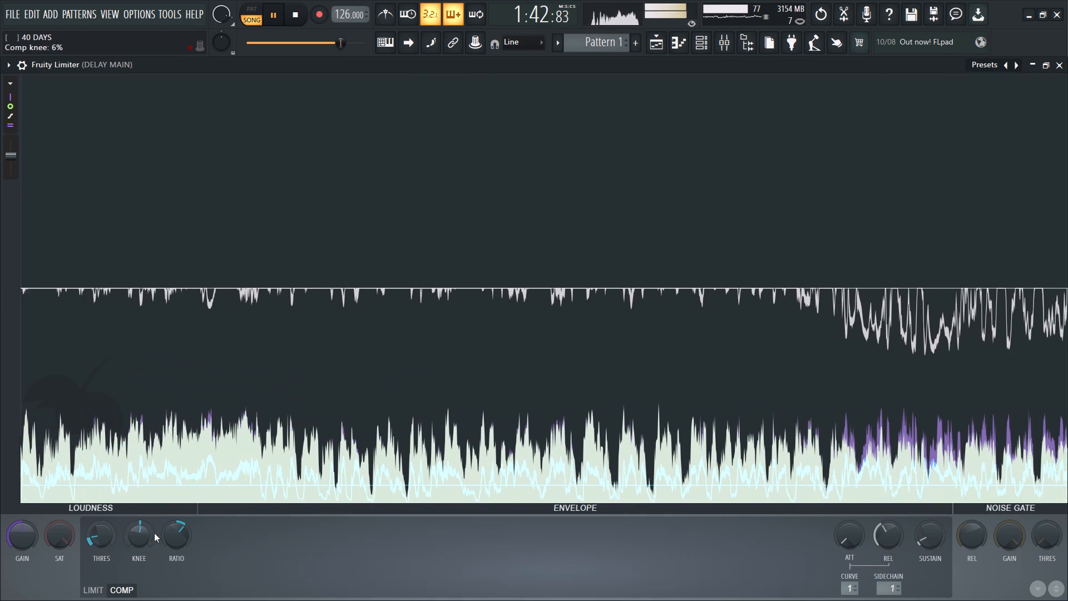
left_click_drag(877, 531, 879, 541)
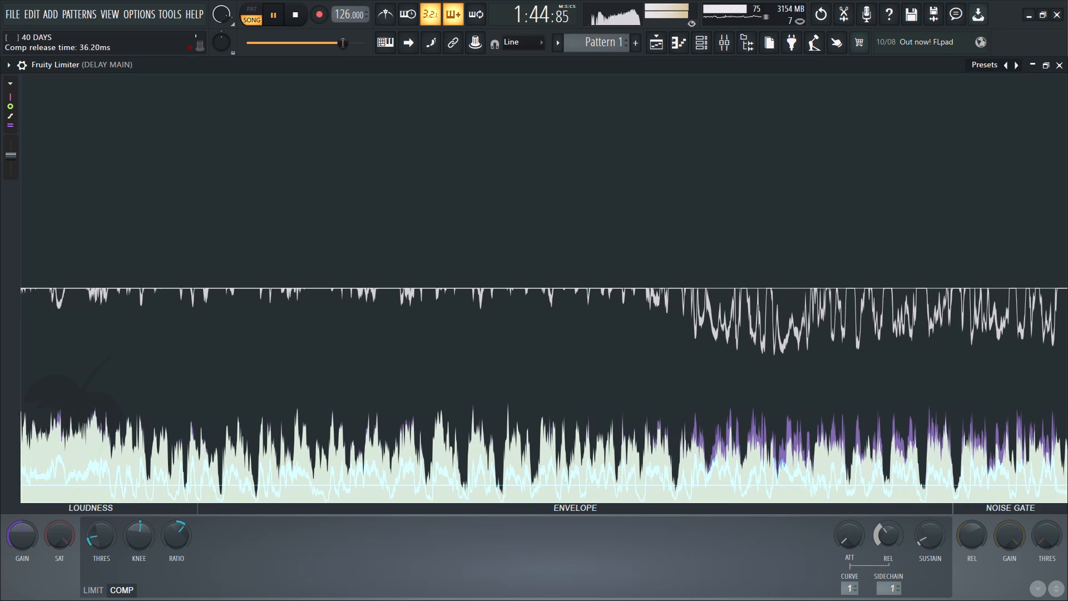
left_click_drag(879, 541, 885, 21)
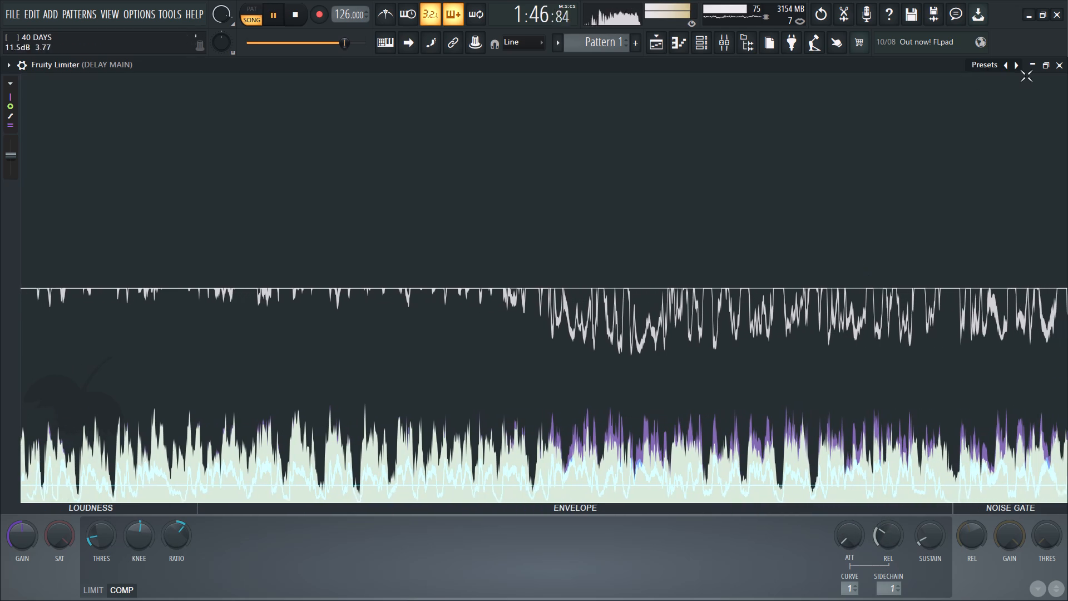
left_click(1029, 66)
Mute DELAY MAIN briefly to compare the mix without the delay, and unmute it.
left_click(731, 121)
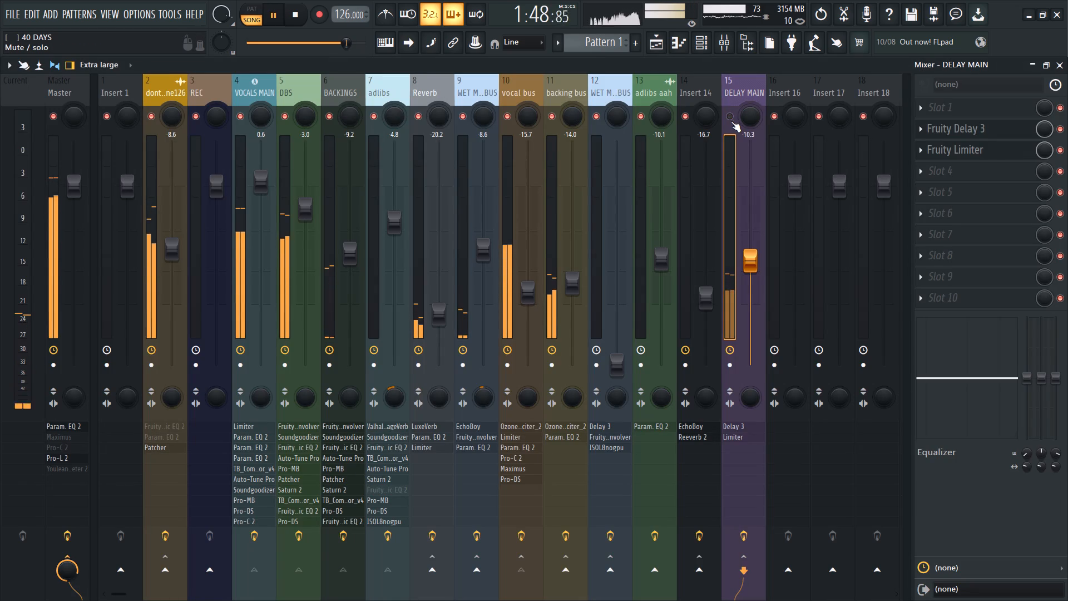
left_click(731, 121)
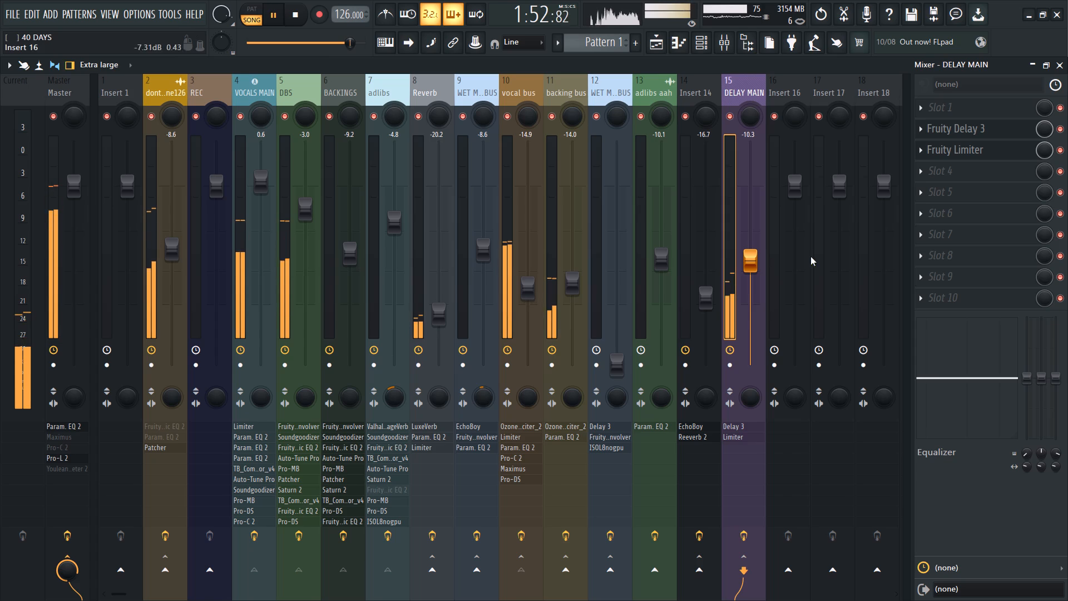
Lower the DELAY MAIN track's volume to about -15.1 dB.
left_click_drag(751, 272, 758, 329)
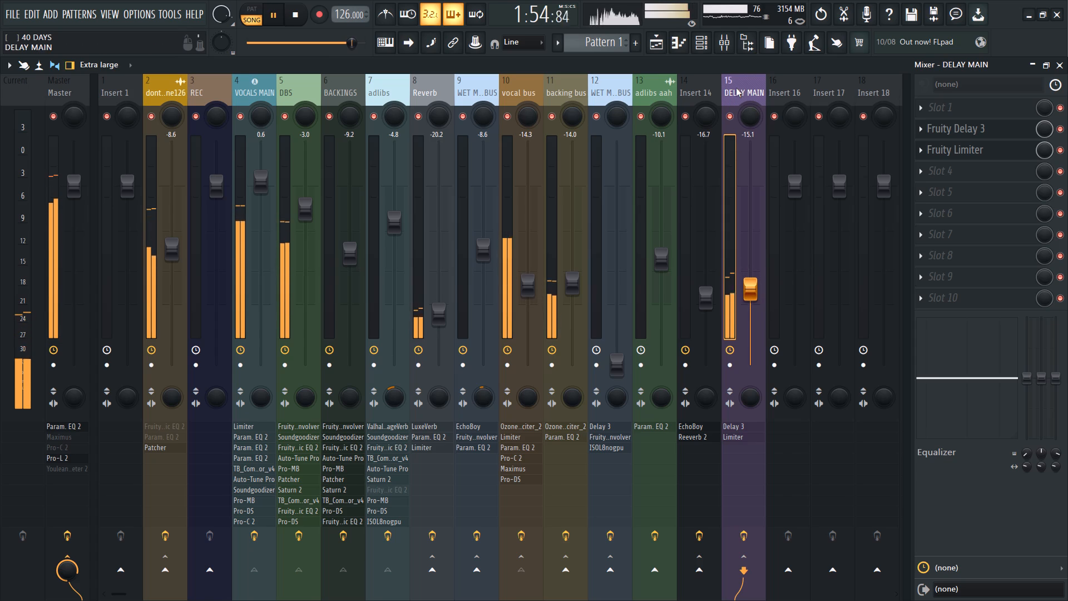
Lengthen the delay time in DELAY MAIN's Fruity Delay 3 to just past 7:20 and restart playback to audition it.
left_click(736, 88)
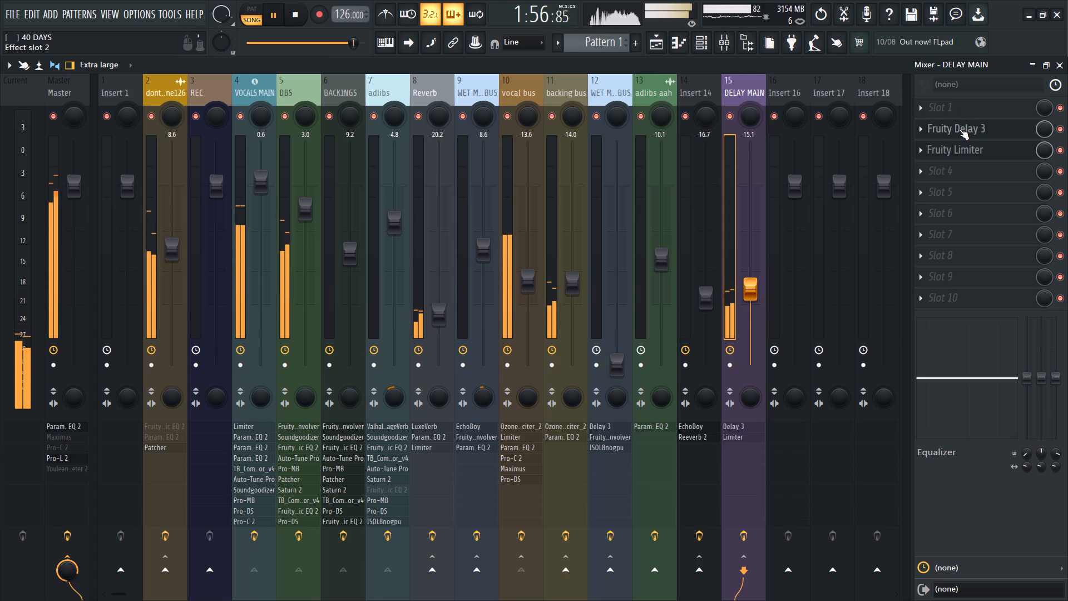
left_click(959, 129)
left_click(959, 129)
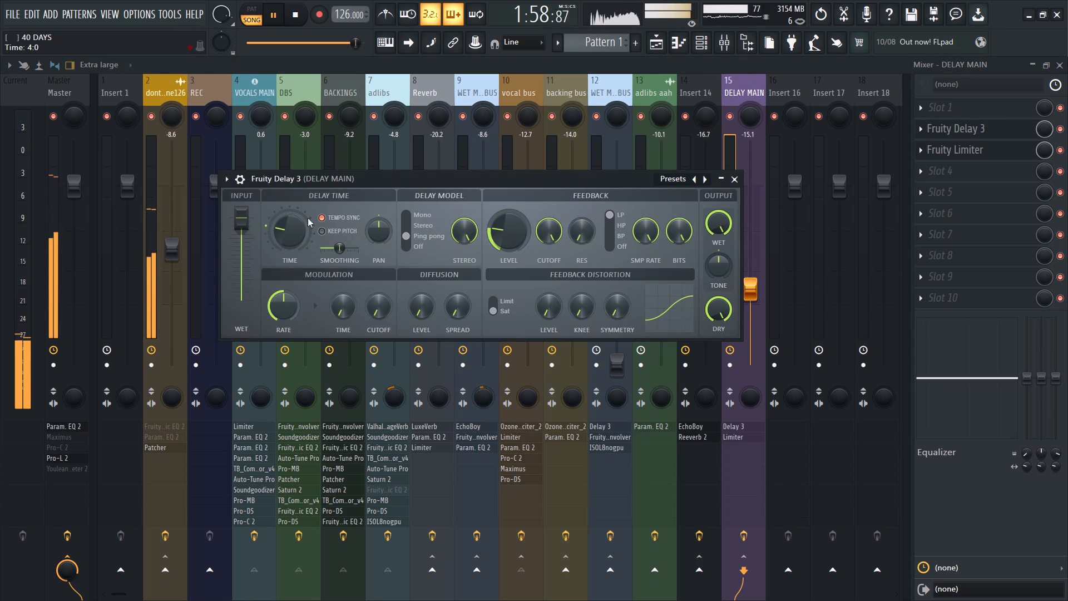
left_click_drag(289, 238, 313, 125)
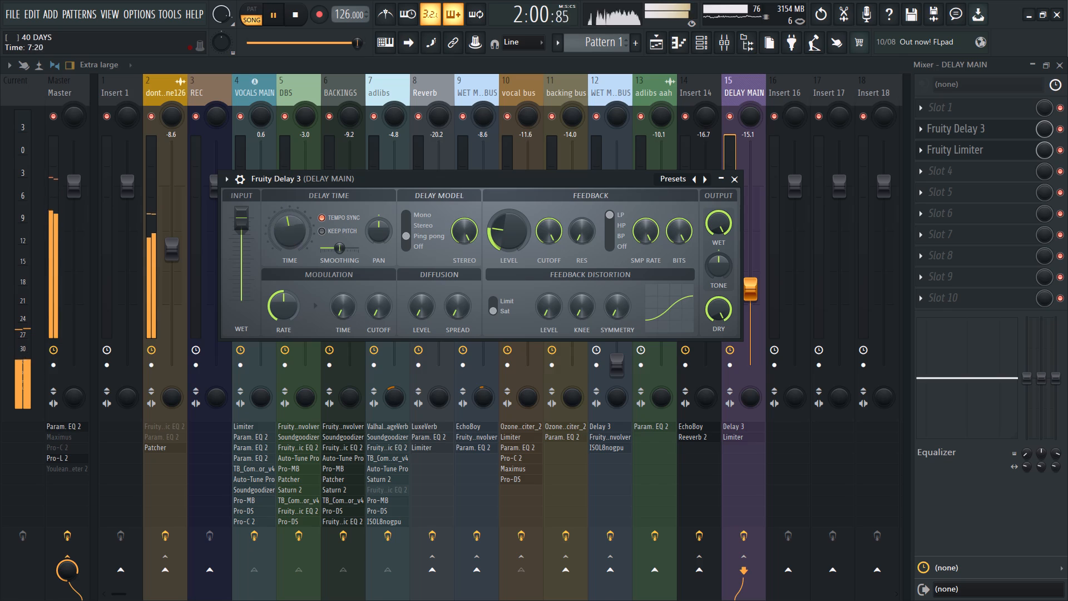
left_click_drag(313, 125, 309, 115)
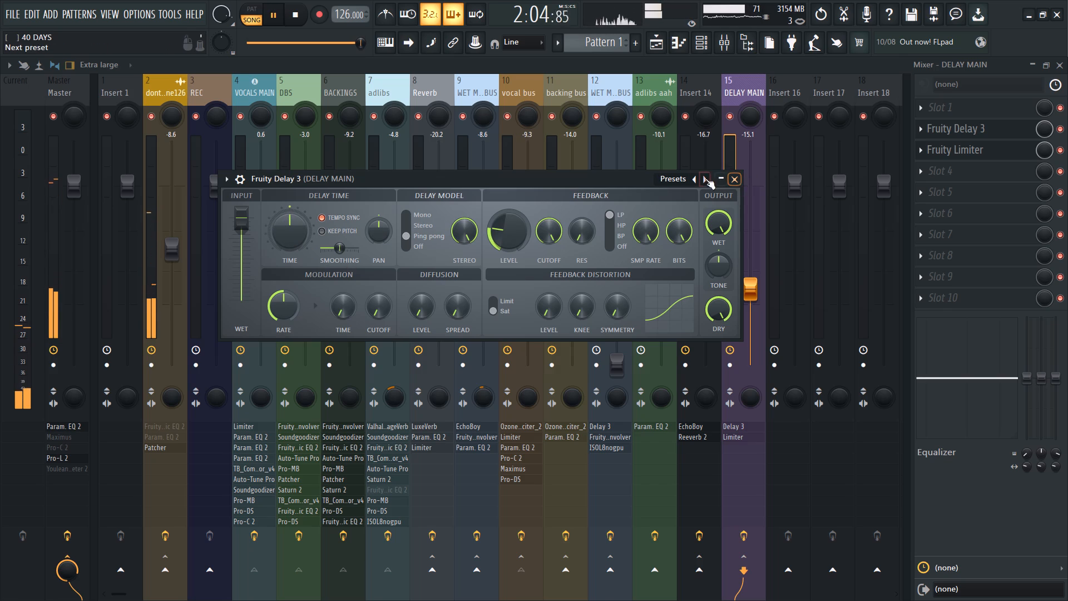
key("space")
key("space")
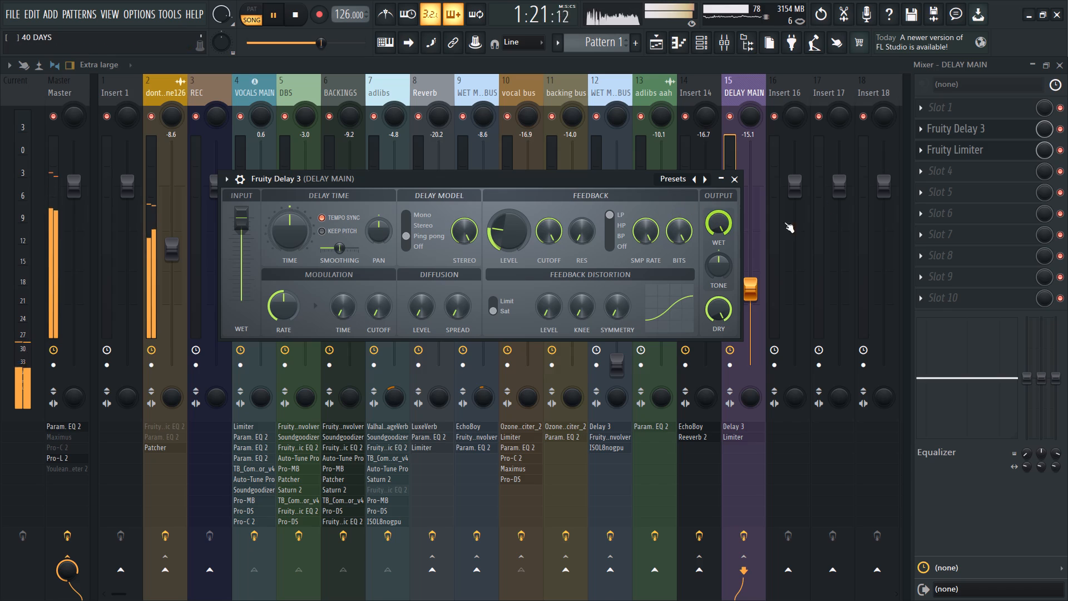
Set the dry output of DELAY MAIN's Fruity Delay 3 to 0% and close the plugin.
left_click_drag(719, 309, 794, 433)
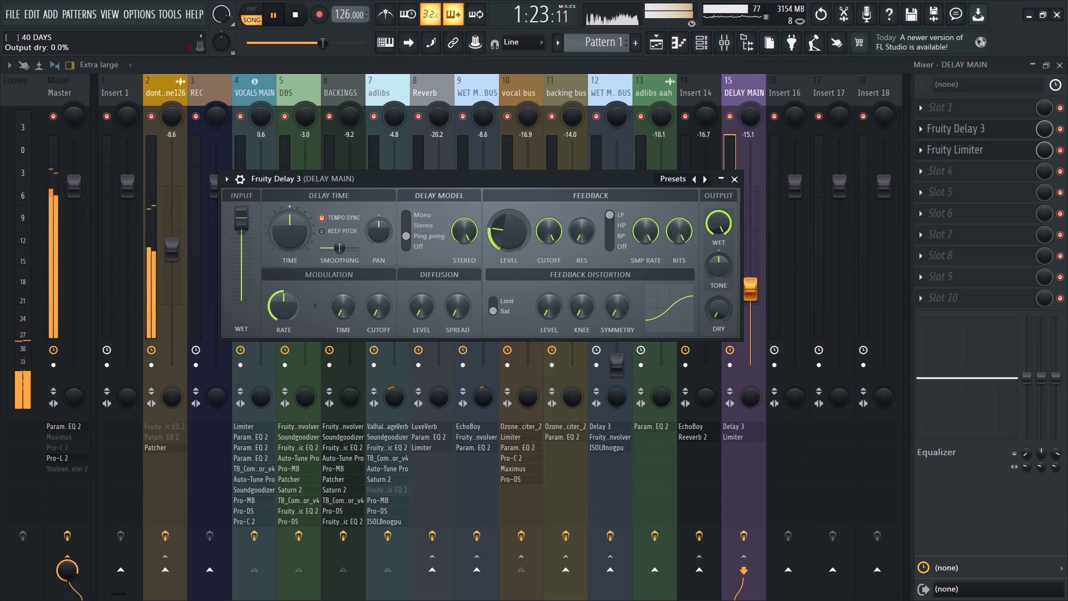
left_click_drag(794, 433, 795, 461)
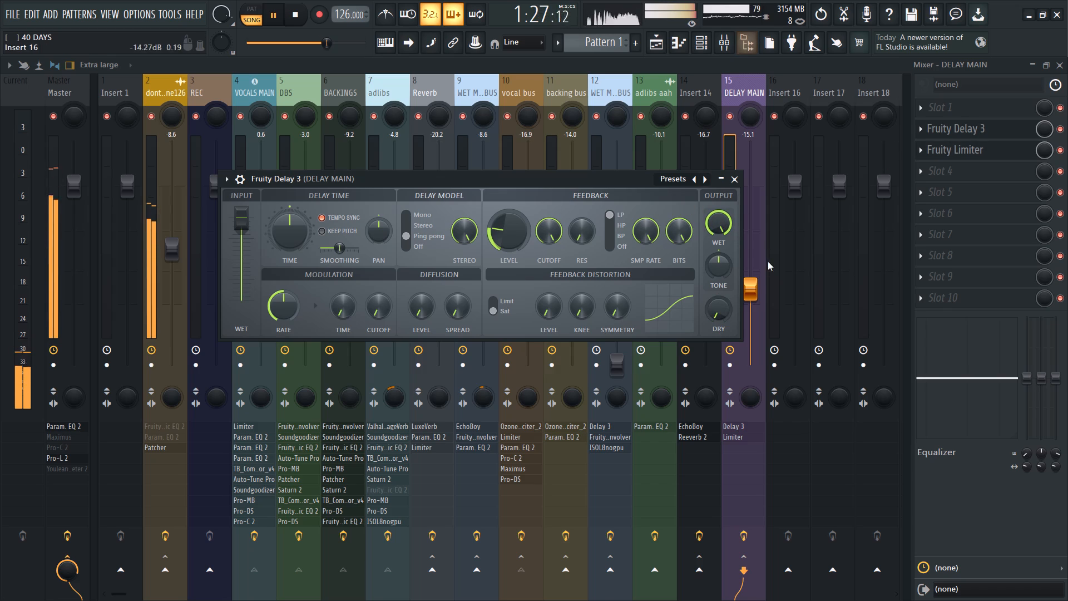
left_click(734, 175)
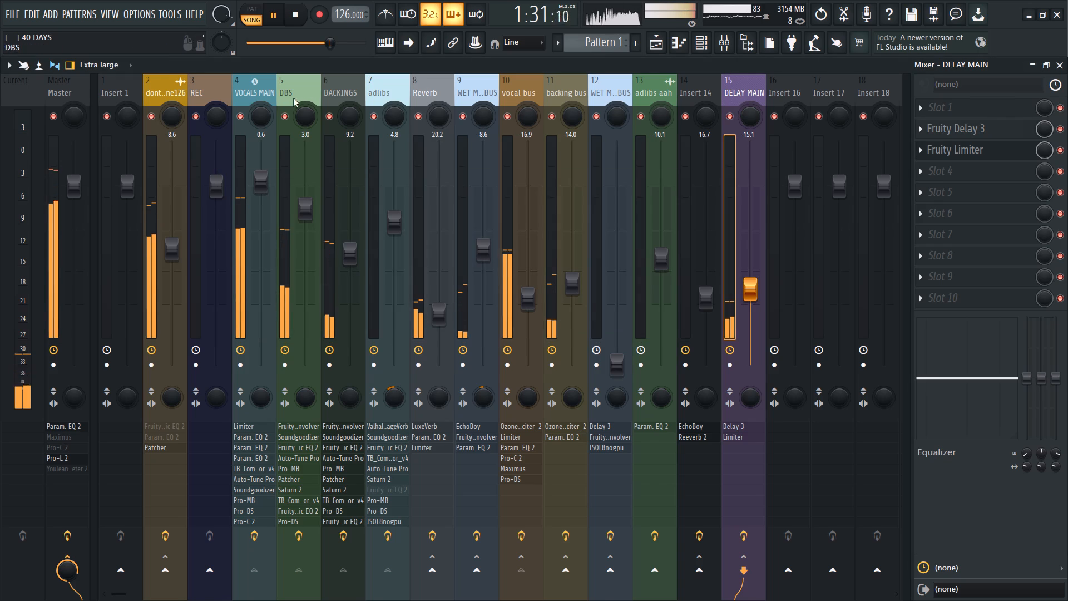
Lower the beat track's volume to about -9.2 dB.
left_click(162, 90)
left_click_drag(173, 253, 173, 258)
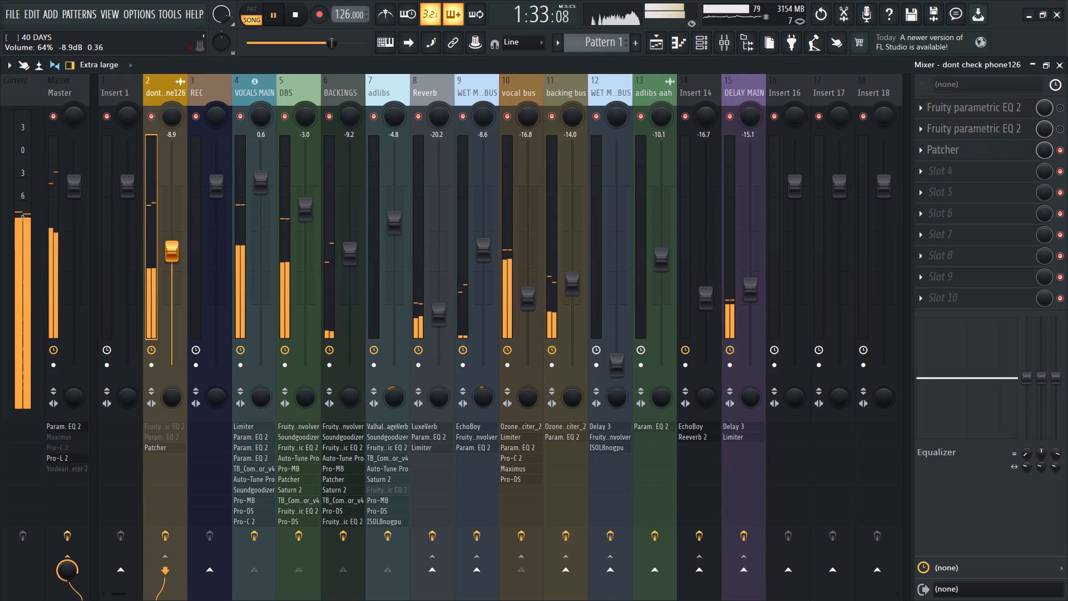
left_click_drag(173, 258, 173, 262)
In the beat track's Patcher multiband sidechain, raise the High Cut and slightly raise the Low Cut.
left_click(163, 88)
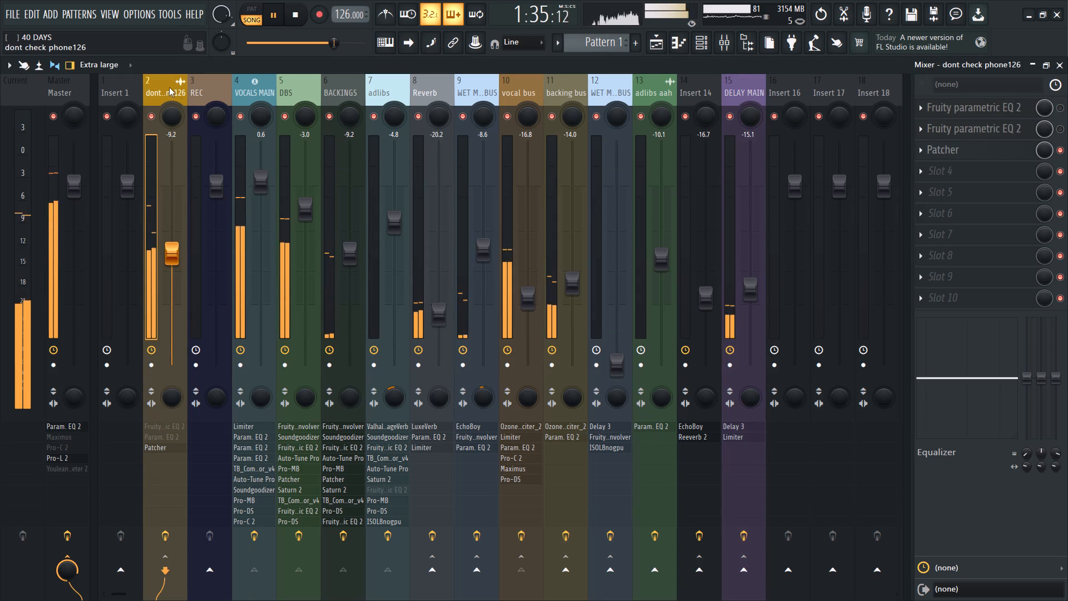
left_click(990, 149)
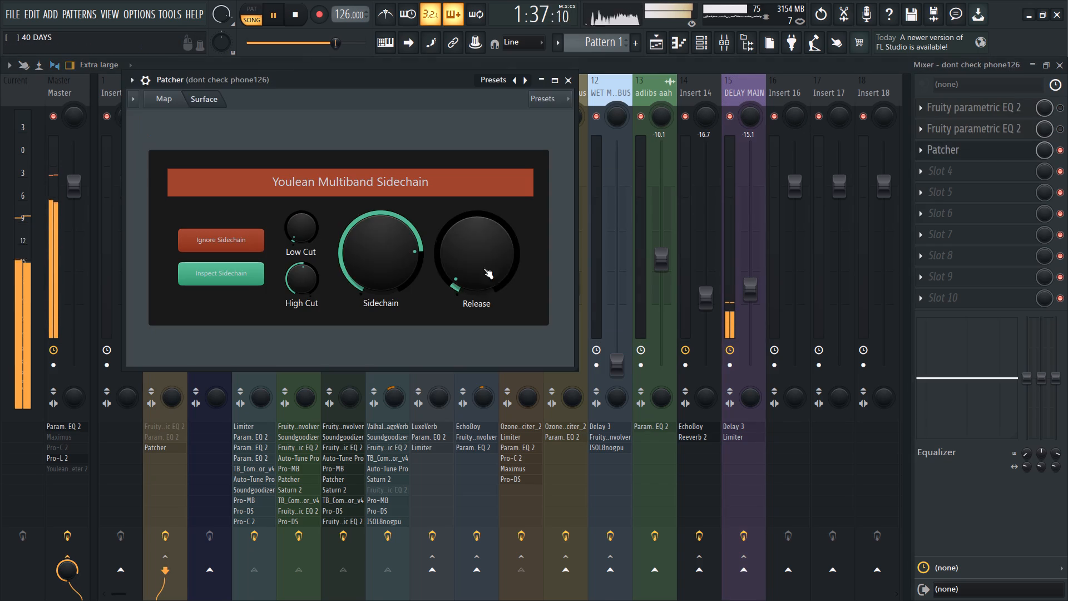
scroll(296, 277, "up", 3)
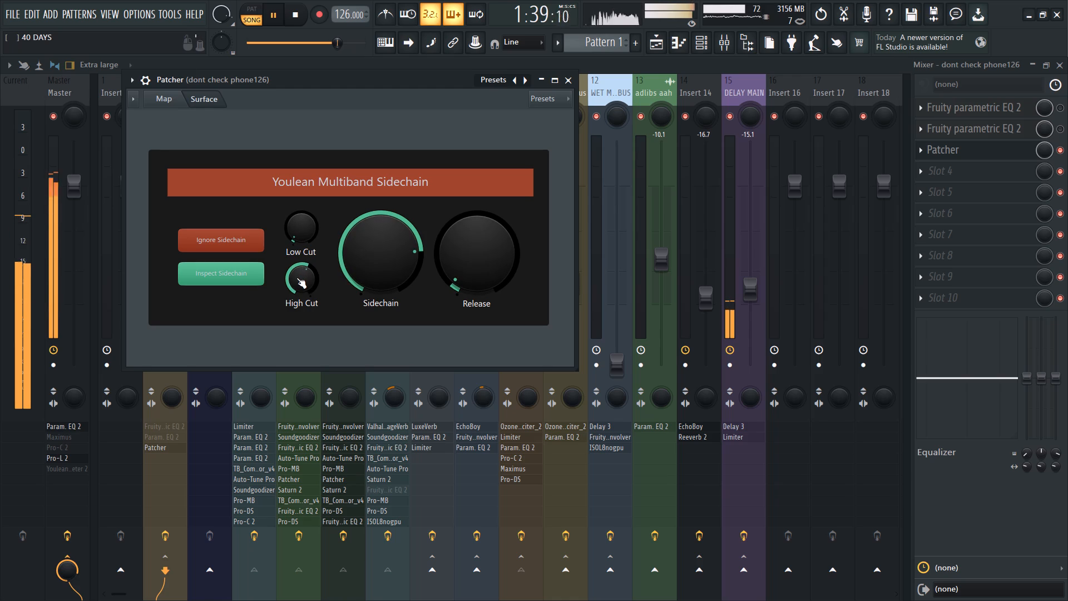
scroll(296, 278, "up", 3)
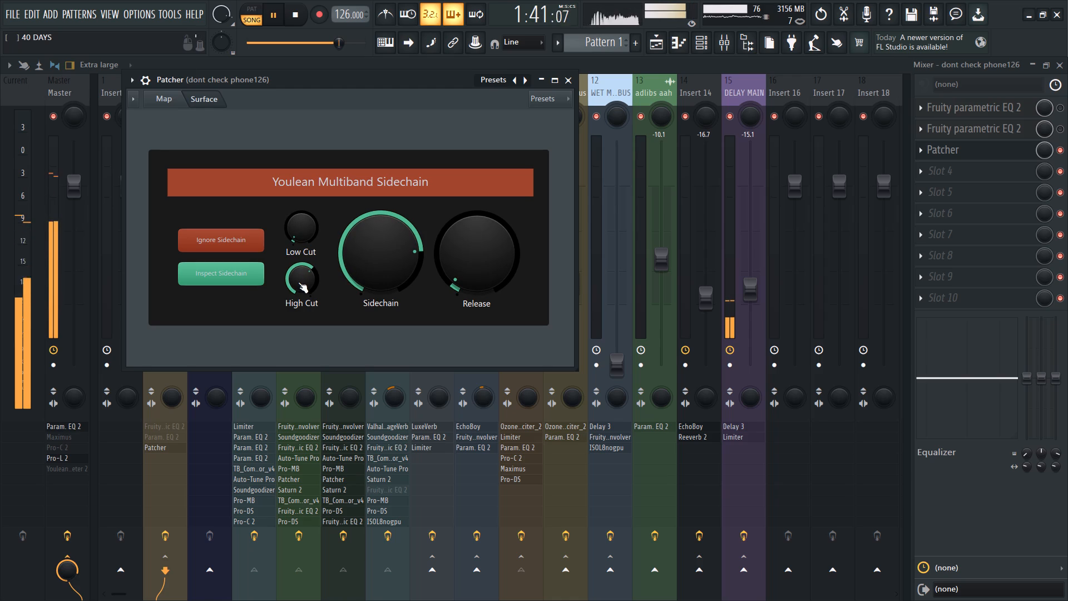
left_click(299, 278)
scroll(404, 264, "up", 2)
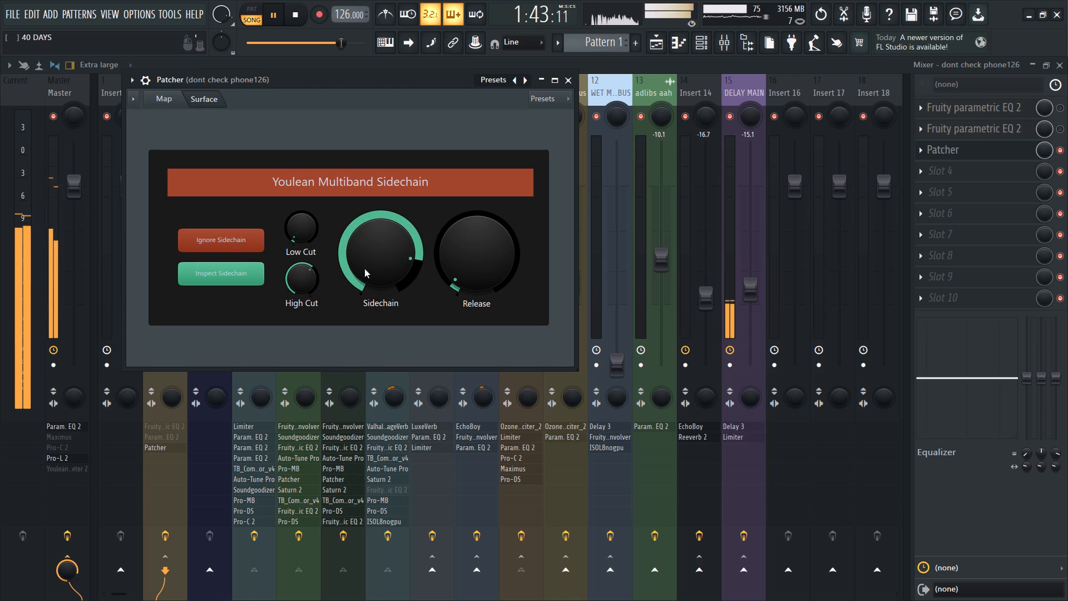
left_click_drag(309, 275, 326, 274)
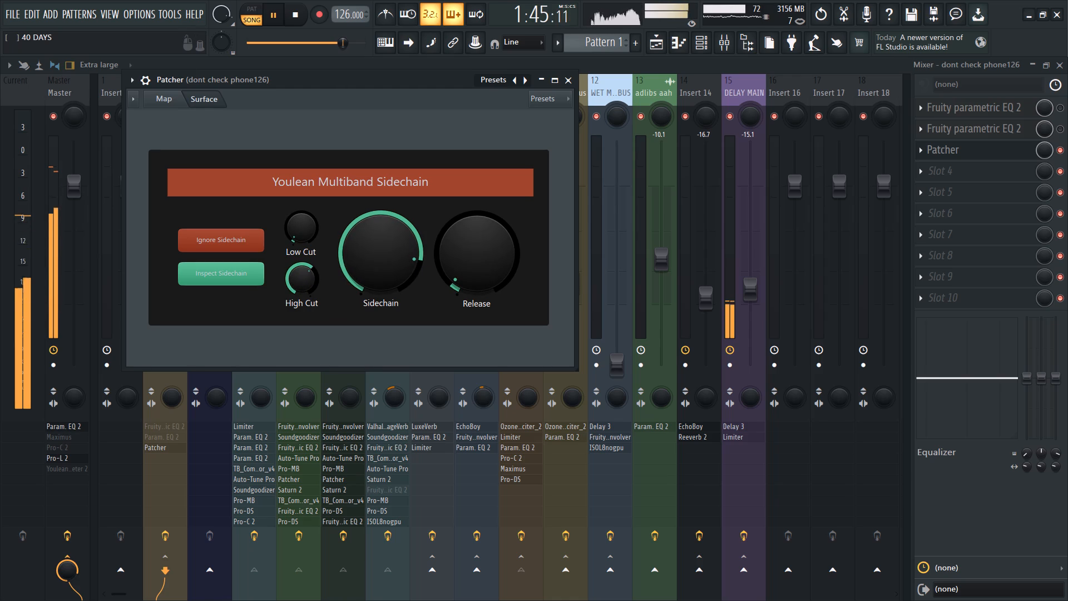
left_click_drag(326, 274, 326, 273)
left_click_drag(303, 229, 294, 210)
left_click(303, 228)
Reduce the Sidechain amount on the beat's multiband sidechain to roughly three quarters.
left_click_drag(374, 249, 377, 286)
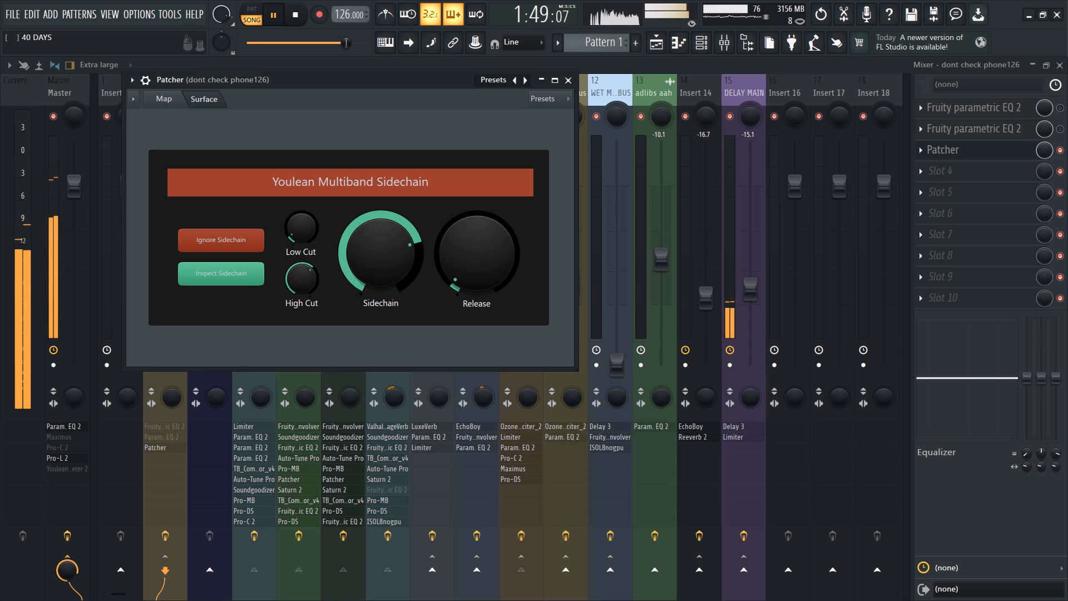
left_click_drag(377, 286, 379, 293)
left_click(375, 245)
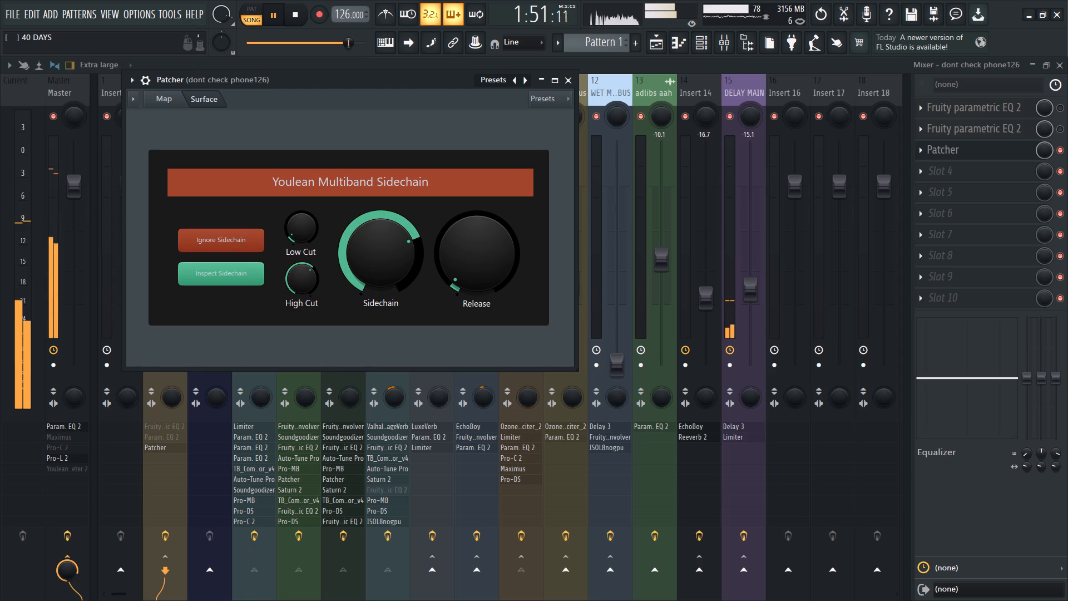
left_click(375, 247)
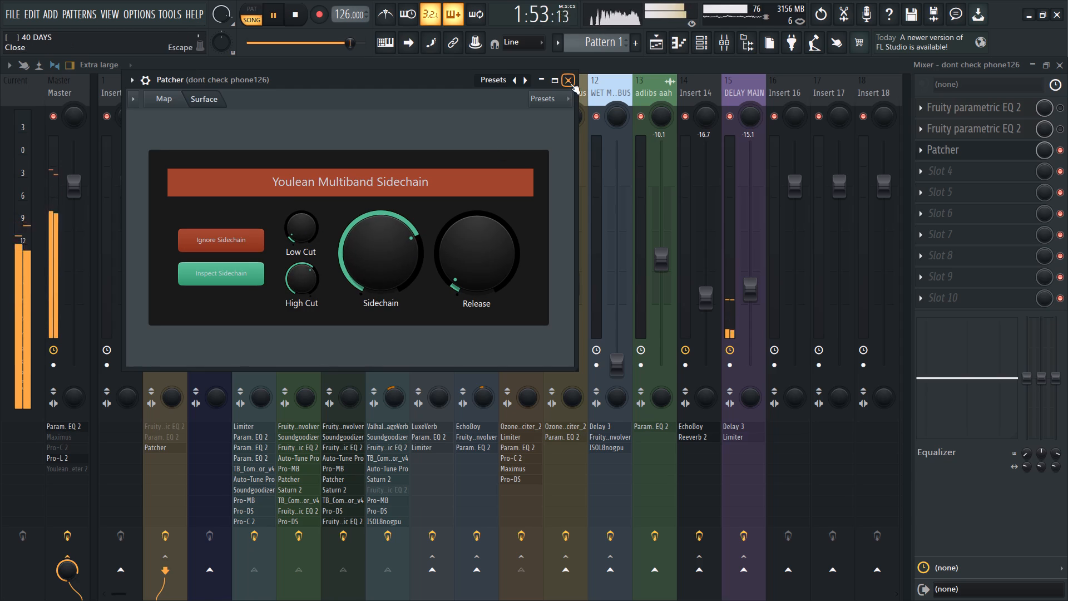
left_click(389, 262)
Bring the beat sidechain's Low Cut back down near minimum, readjust its High Cut, and restart playback to audition it.
left_click_drag(299, 231, 303, 257)
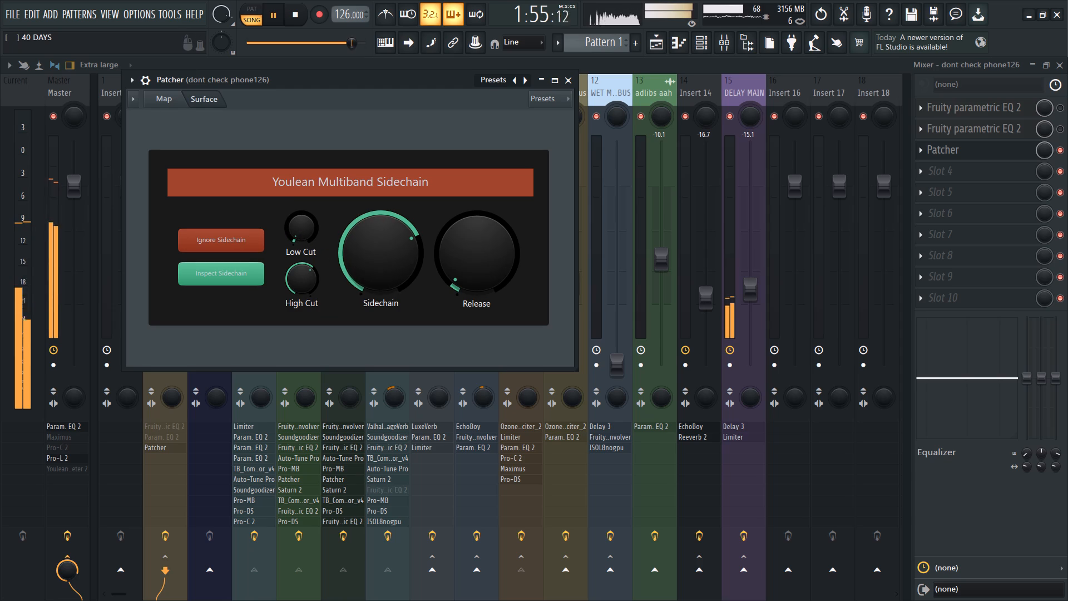
left_click_drag(303, 257, 301, 262)
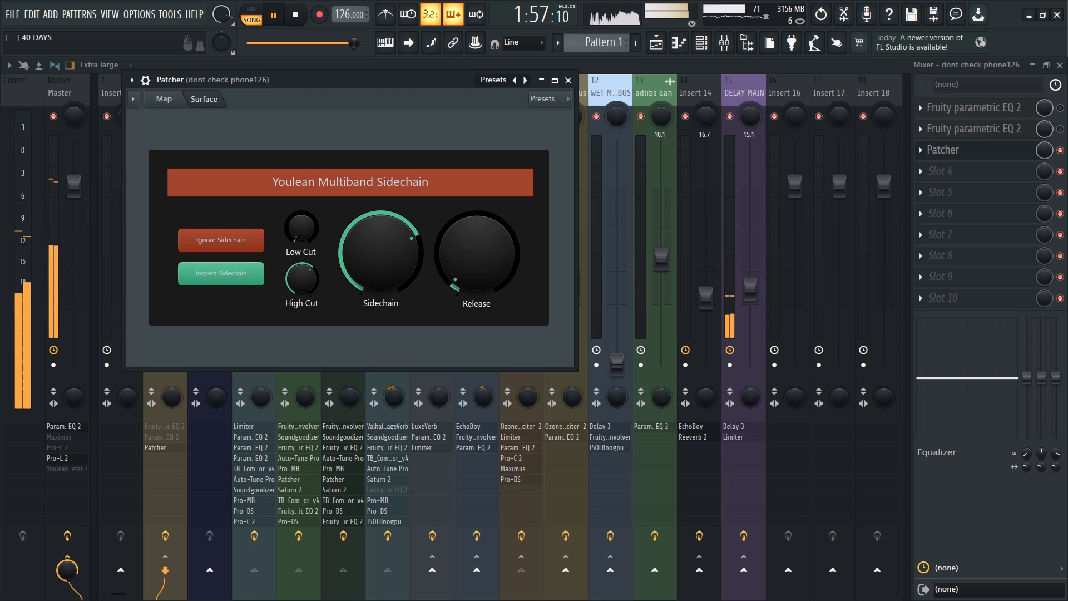
left_click_drag(301, 262, 301, 256)
left_click_drag(305, 272, 305, 298)
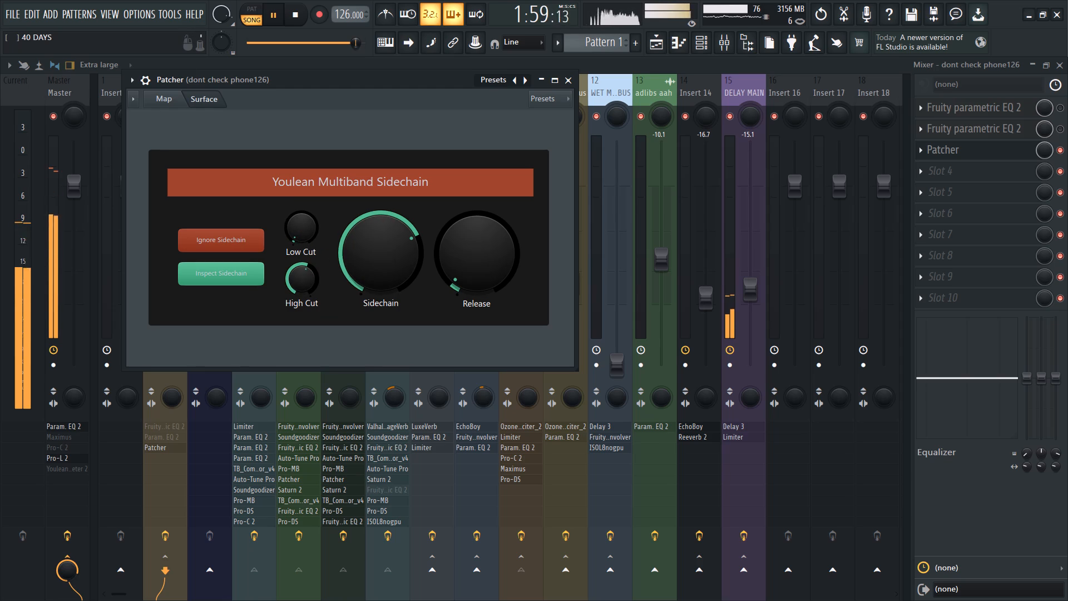
left_click_drag(305, 298, 309, 317)
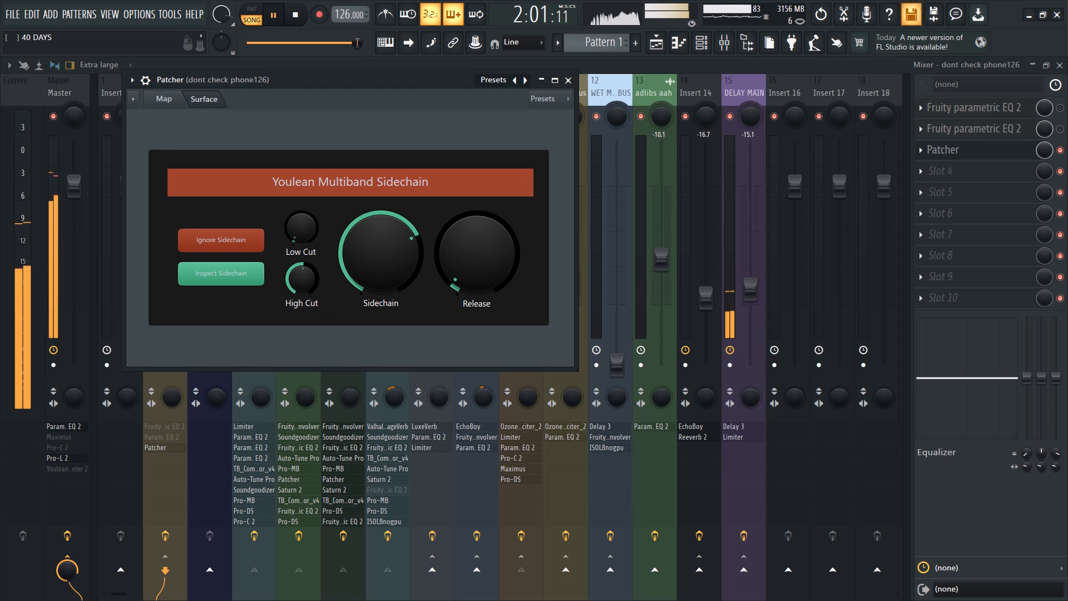
left_click_drag(309, 317, 311, 267)
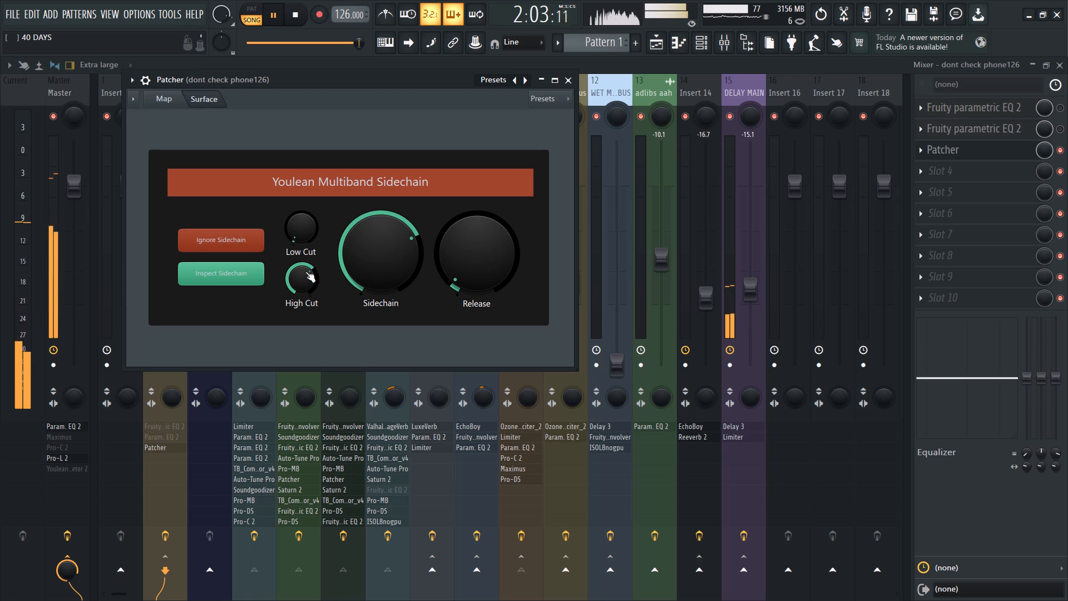
key("space")
key("space")
key("space")
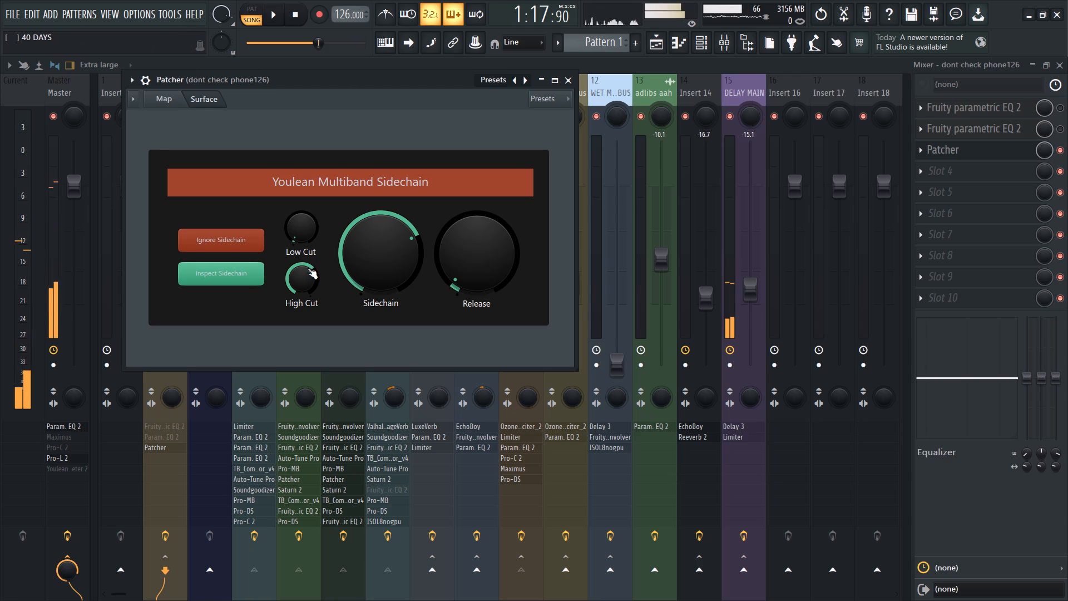
key("space")
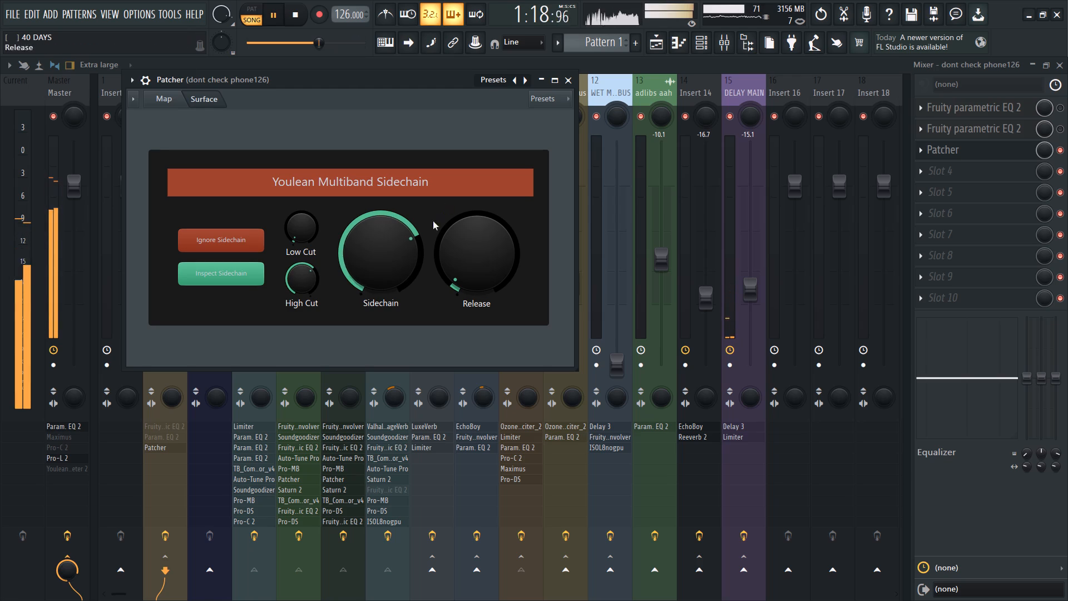
Reduce the Sidechain amount on the beat's multiband sidechain slightly further.
left_click_drag(387, 238, 385, 269)
left_click(387, 254)
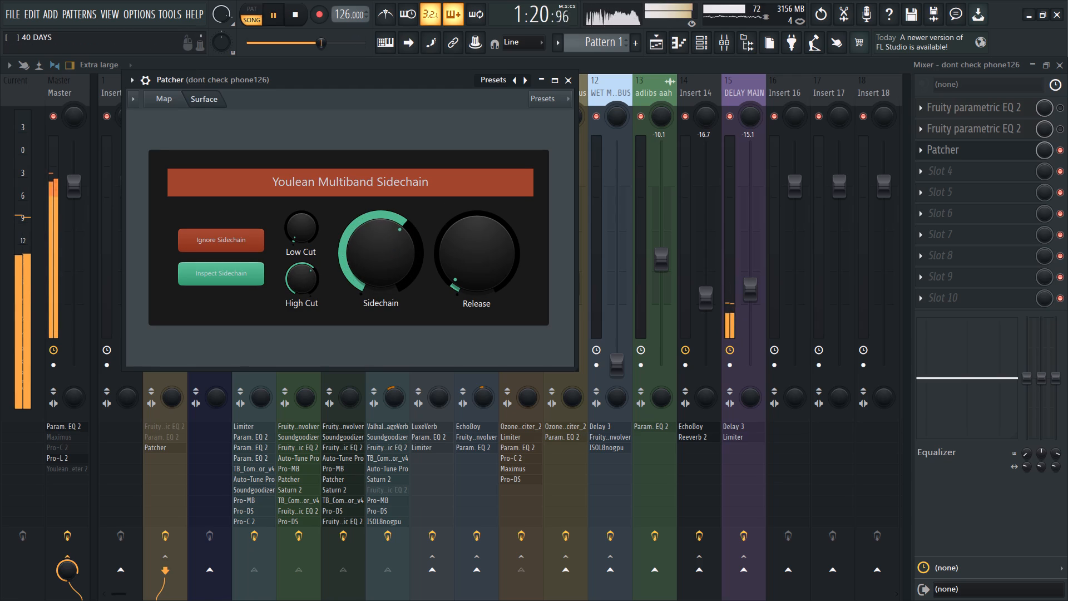
left_click_drag(385, 258, 387, 244)
Audition slower and faster Release settings on the beat's sidechain, leave Release just above minimum, and close the Patcher.
left_click_drag(464, 257, 462, 295)
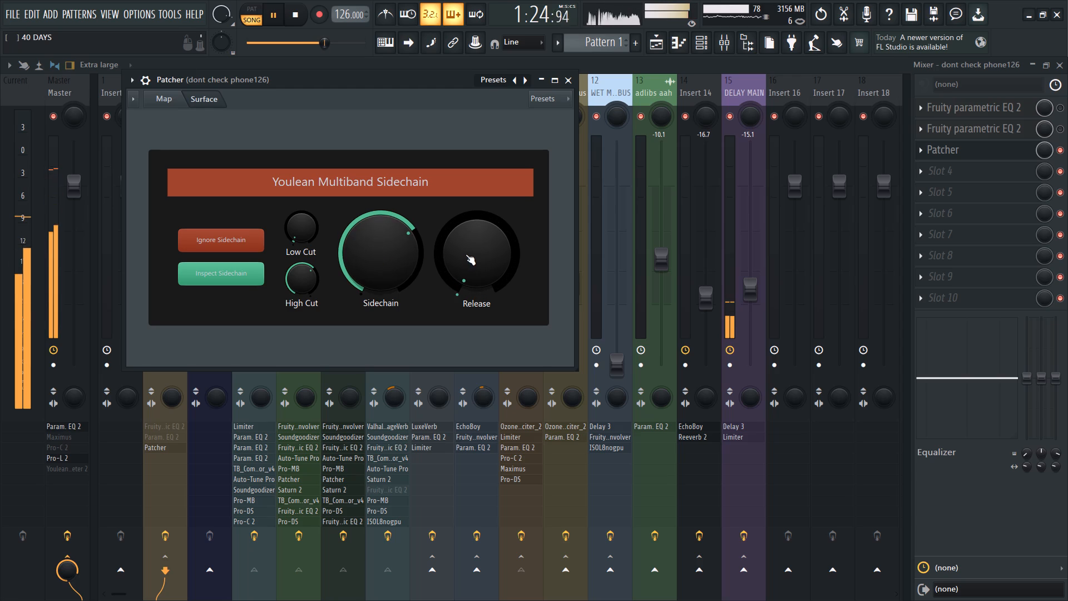
left_click(466, 254)
left_click_drag(466, 254, 463, 237)
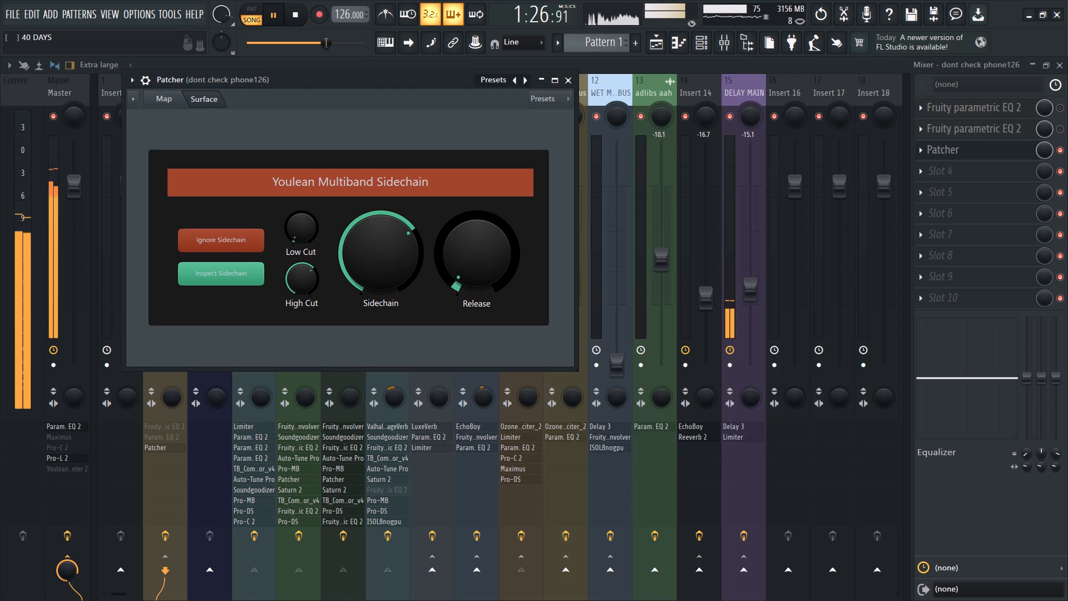
left_click_drag(463, 237, 461, 231)
left_click_drag(466, 255, 467, 167)
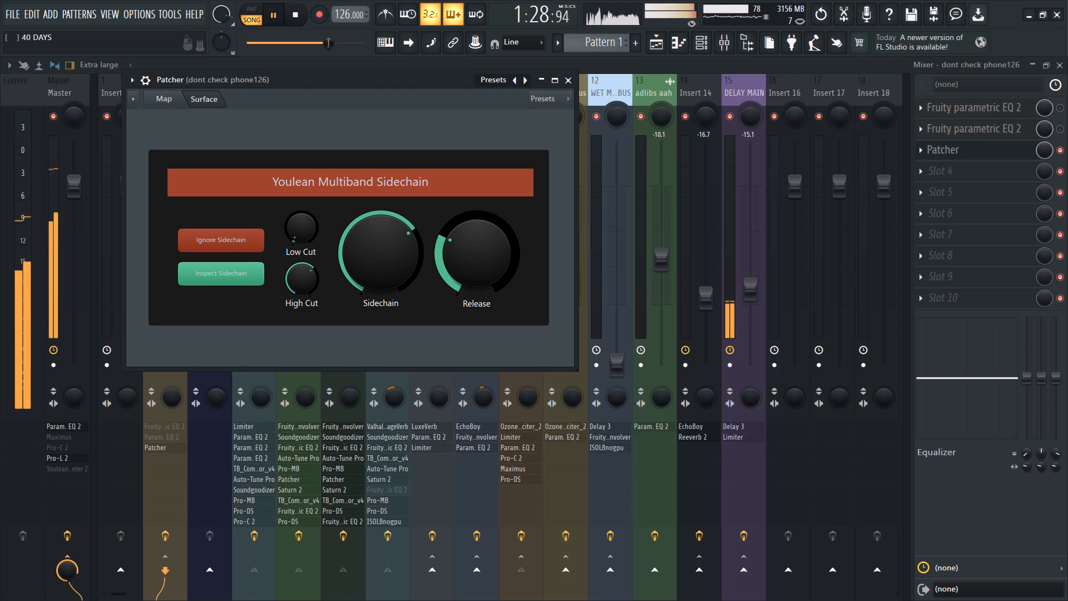
left_click_drag(467, 167, 464, 222)
left_click_drag(466, 257, 471, 294)
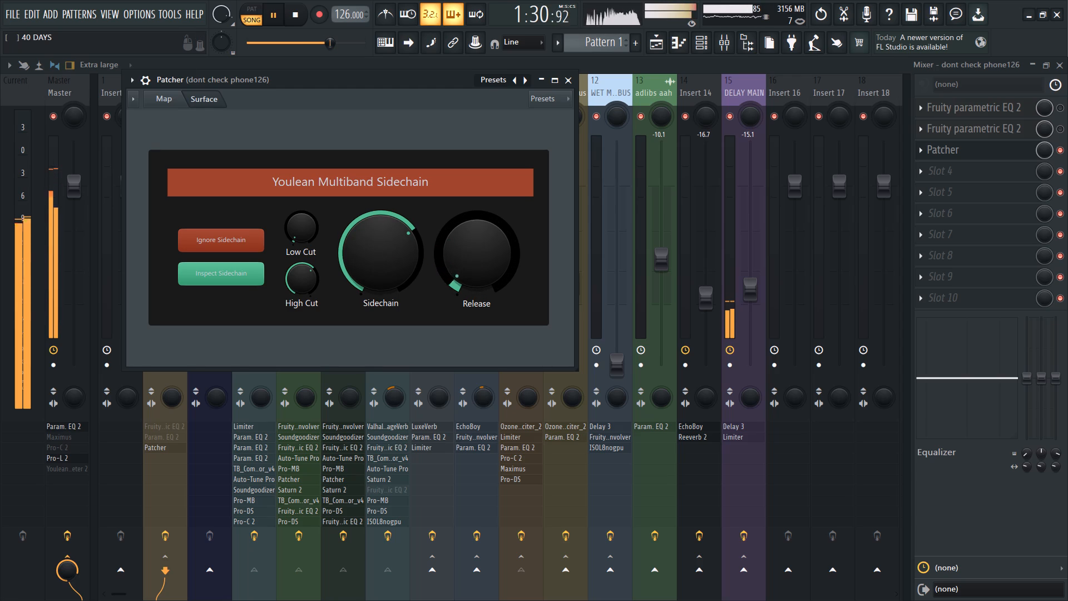
left_click_drag(471, 294, 477, 323)
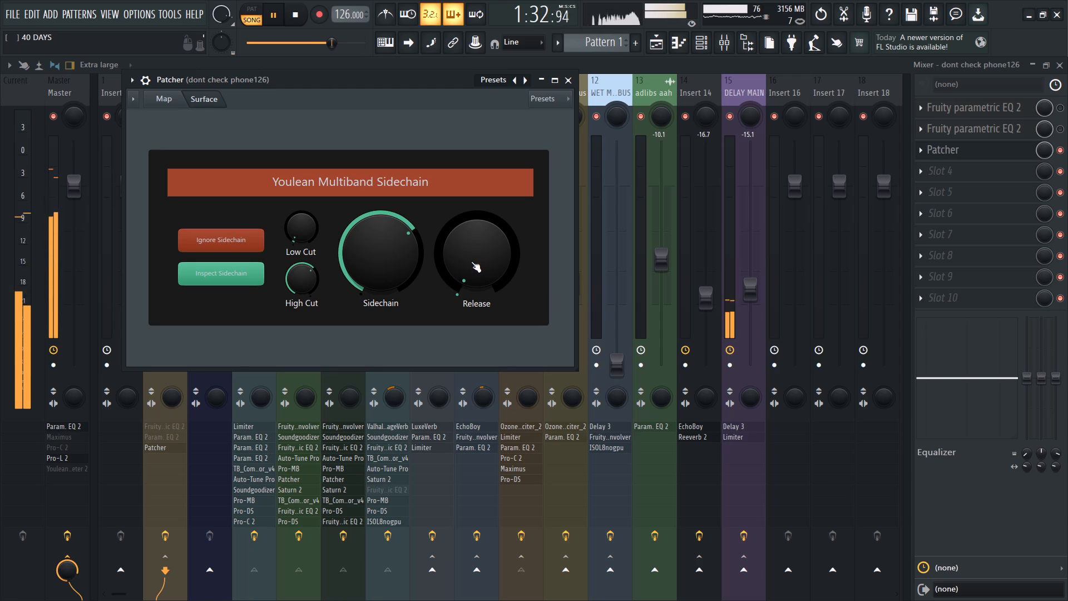
scroll(471, 262, "up", 2)
scroll(471, 257, "down", 2)
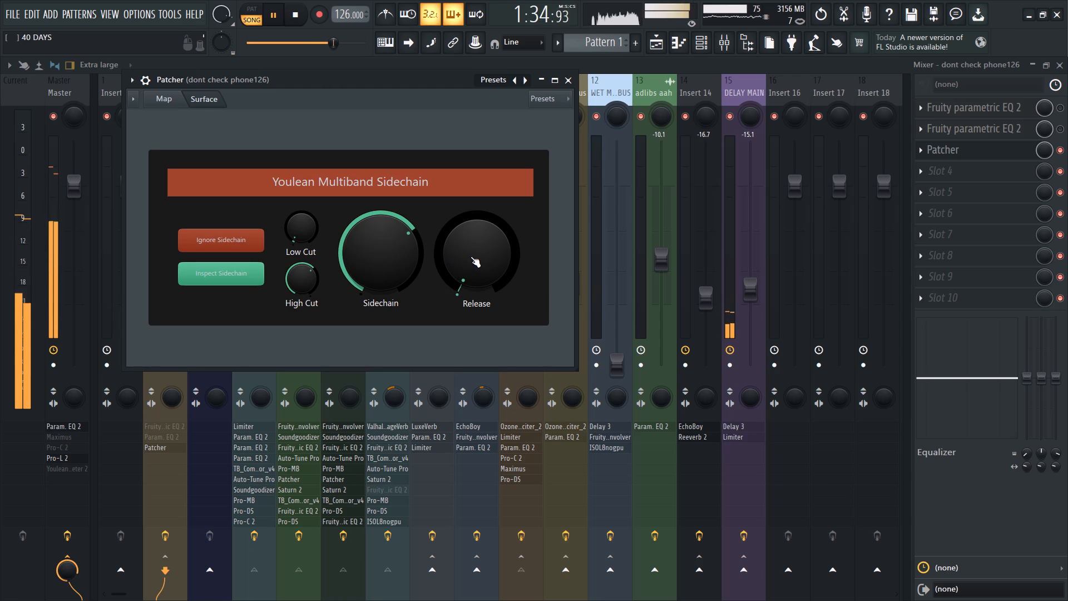
left_click(387, 268)
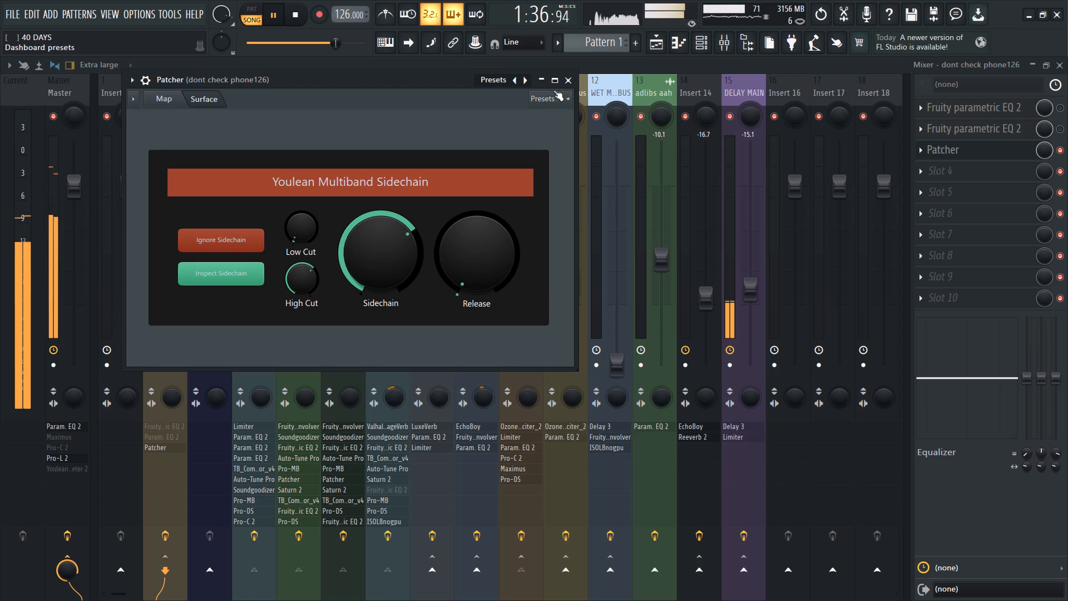
left_click(562, 80)
Lower the beat track's volume to about -10.0 dB.
left_click_drag(176, 257, 174, 267)
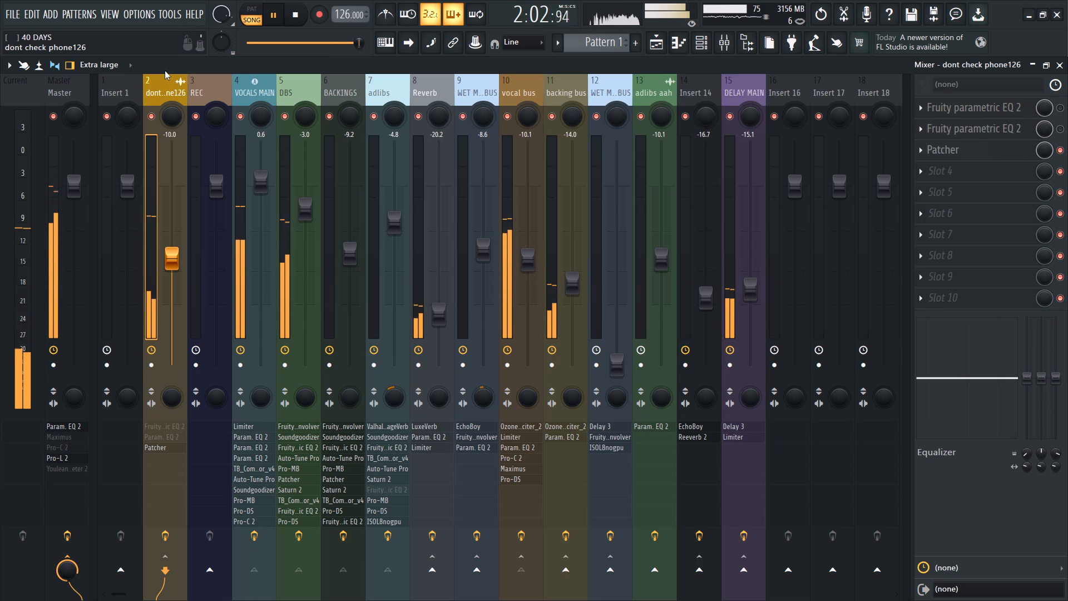
Restart playback and lower the feedback level of DELAY MAIN's Fruity Delay 3 to below 23%.
left_click(750, 90)
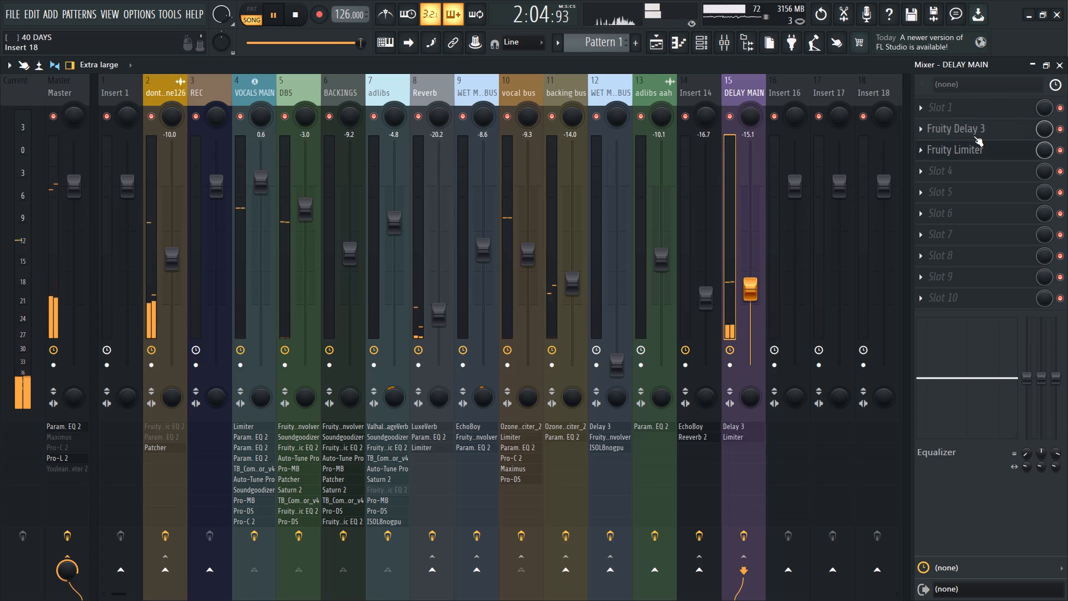
left_click(976, 135)
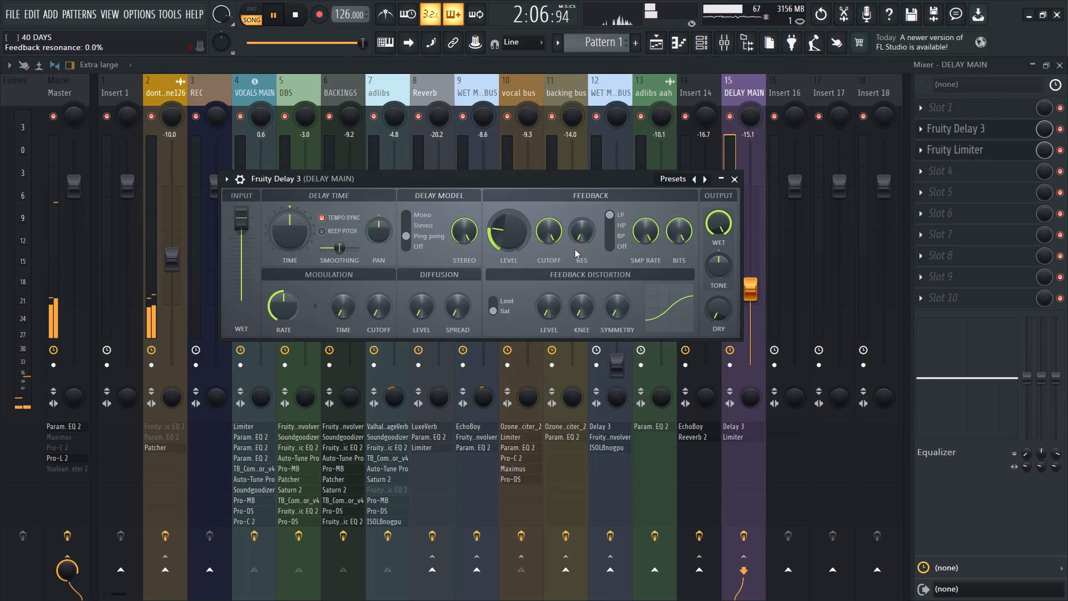
key("space")
key("space")
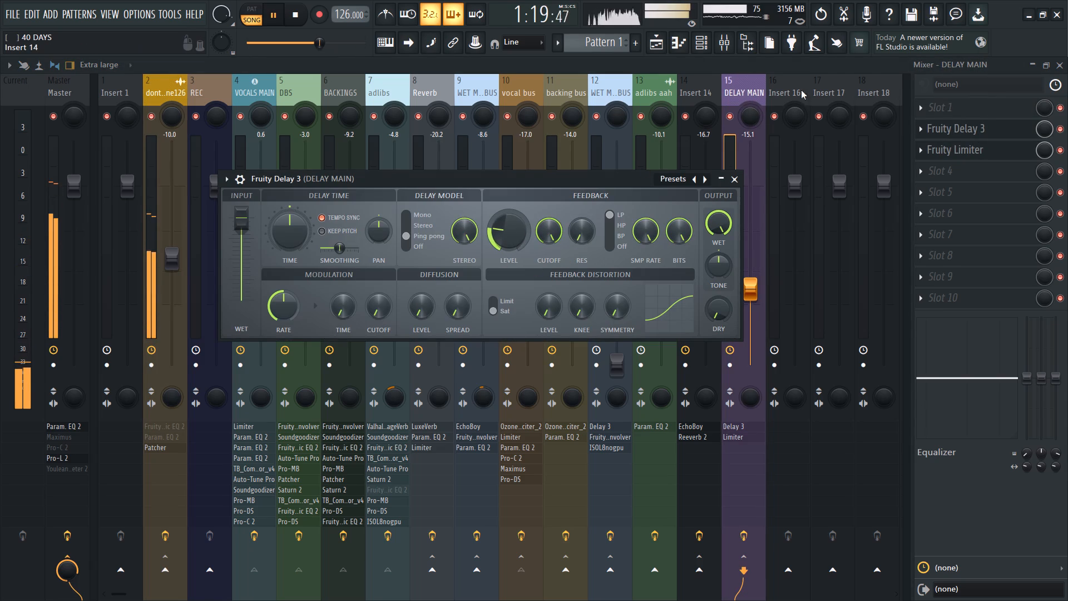
left_click_drag(503, 230, 505, 247)
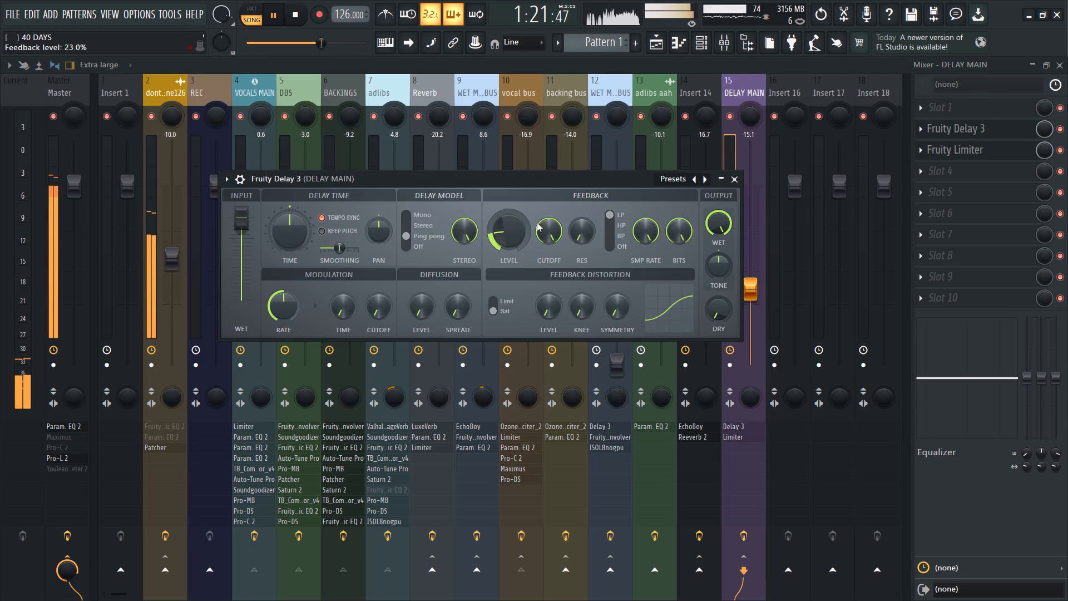
left_click_drag(500, 239, 500, 248)
left_click(503, 235)
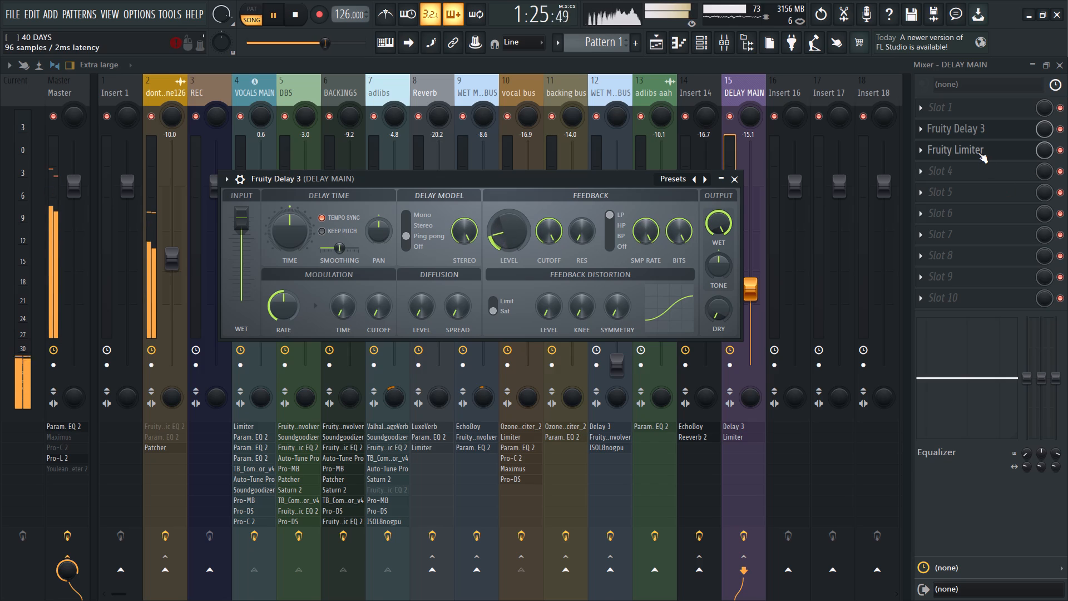
Open DELAY MAIN's Fruity Limiter full size and lower the compressor threshold to about -29.9 dB.
double_click(978, 152)
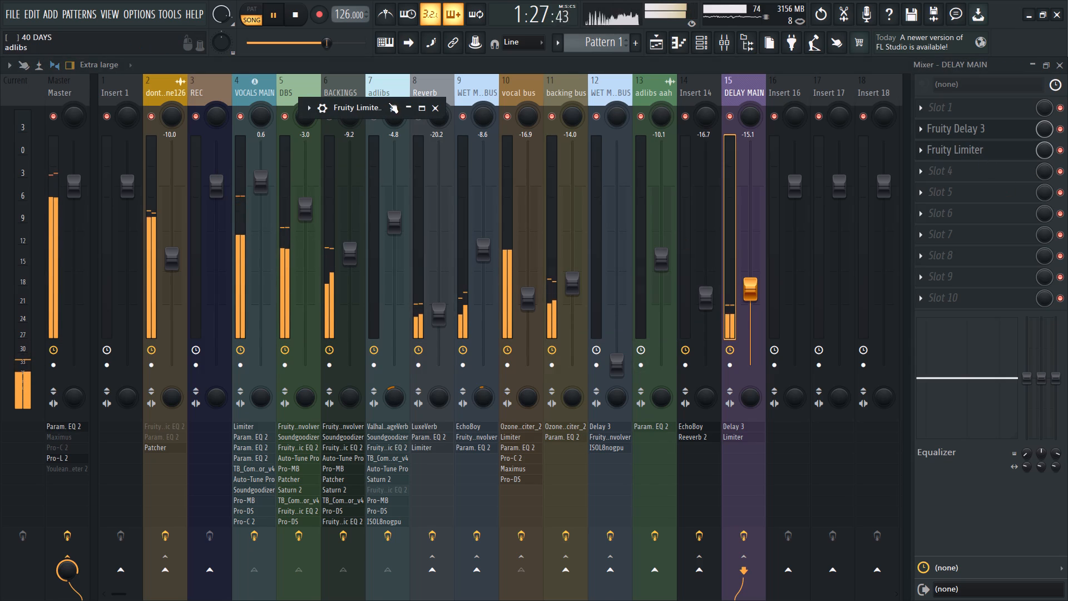
left_click(419, 110)
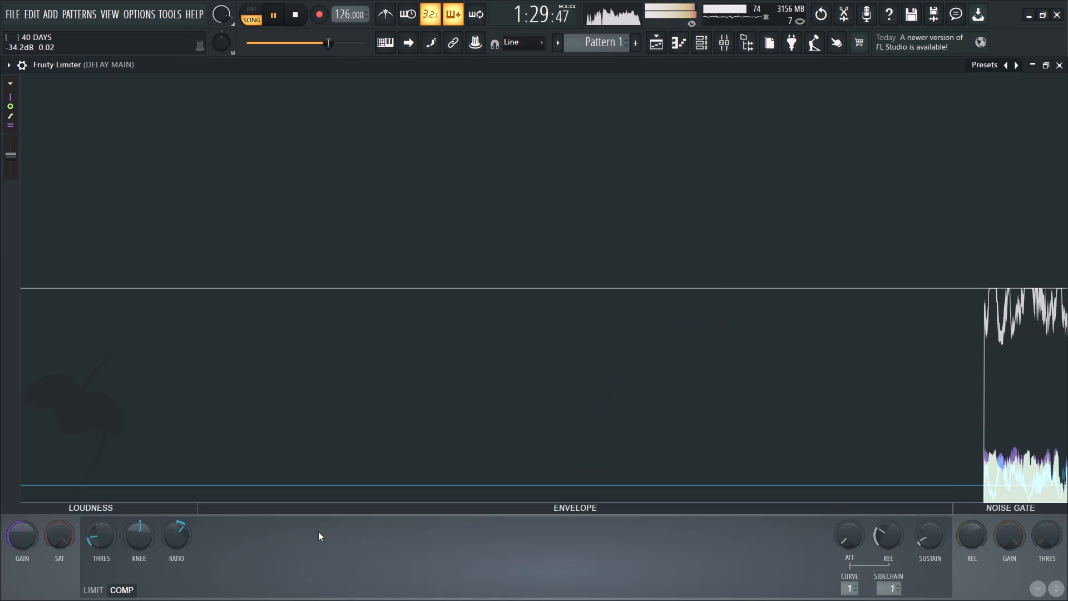
left_click_drag(98, 534, 98, 544)
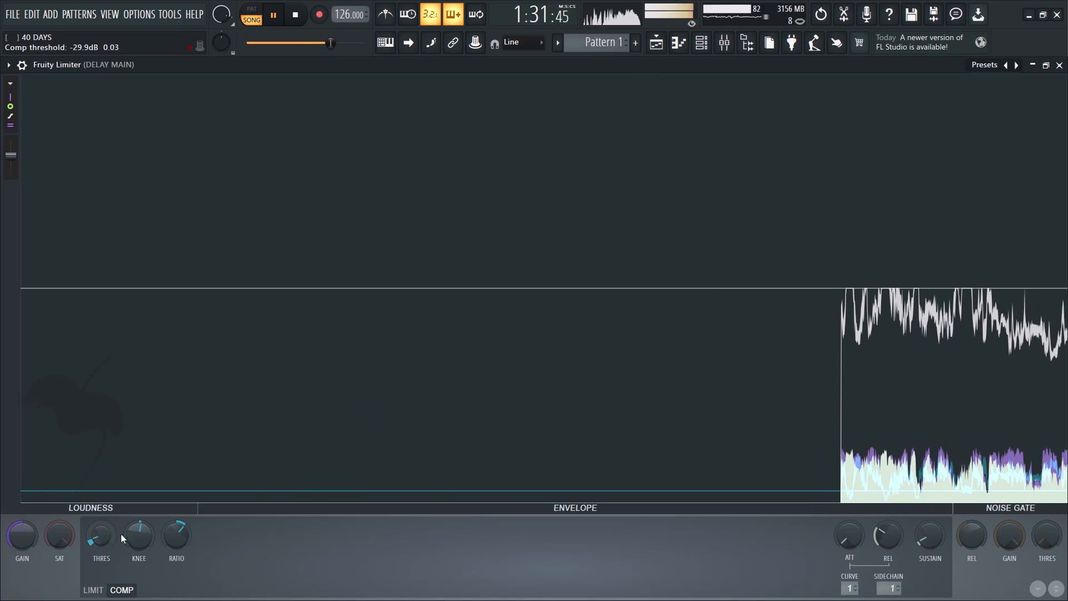
Raise the compressor attack time in DELAY MAIN's Fruity Limiter to about 4.09 ms.
scroll(849, 532, "up", 3)
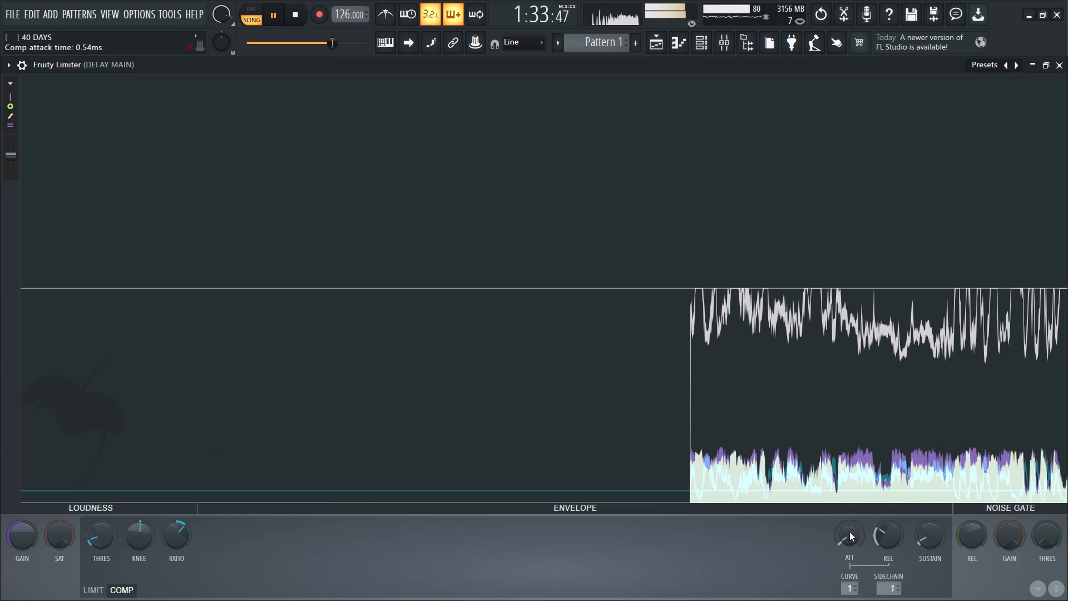
scroll(849, 532, "up", 11)
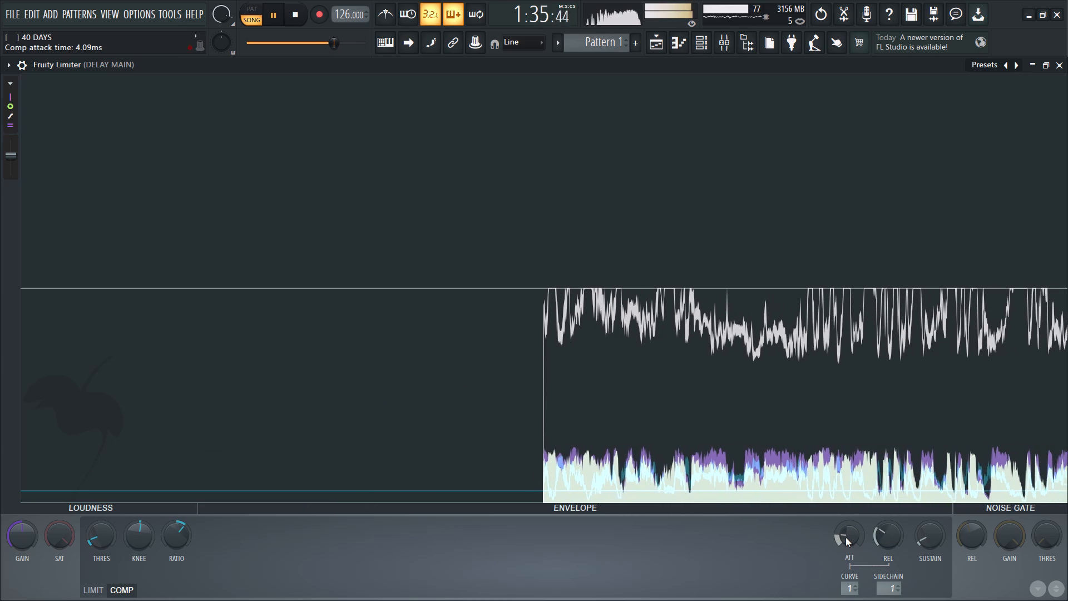
Shorten the compressor release in DELAY MAIN's Fruity Limiter and bring its attack time to about 2.90 ms.
scroll(845, 537, "up", 2)
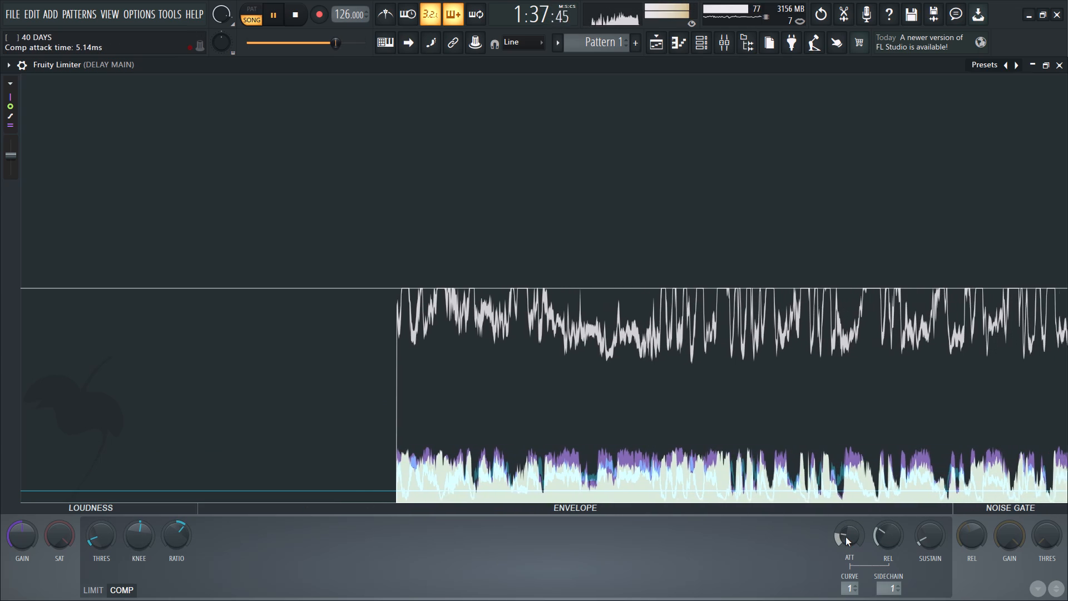
scroll(845, 537, "up", 3)
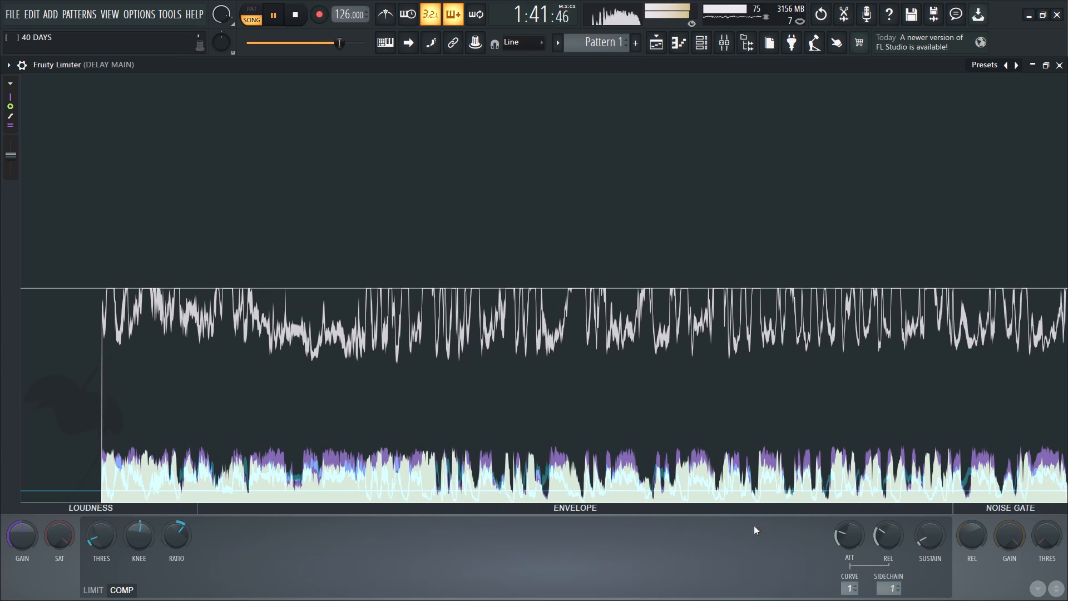
left_click_drag(893, 540, 887, 32)
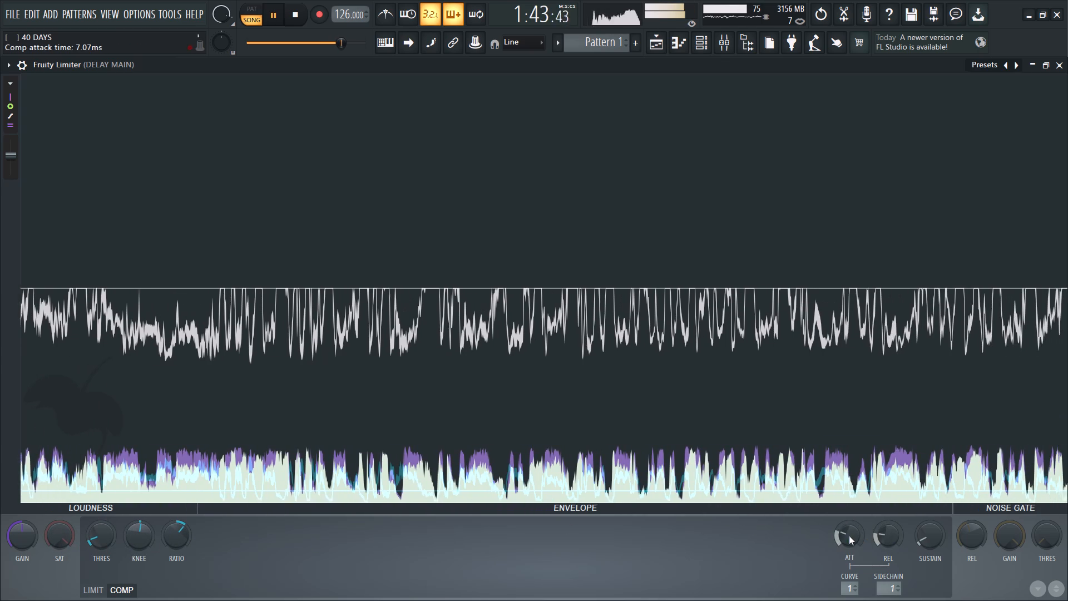
left_click_drag(844, 535, 846, 30)
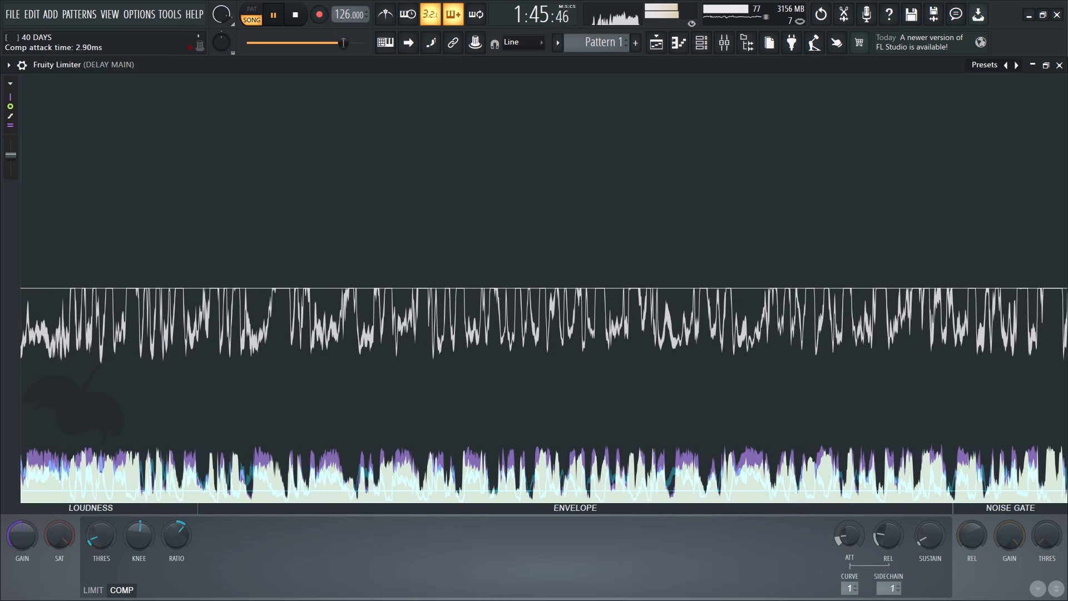
left_click_drag(846, 30, 846, 28)
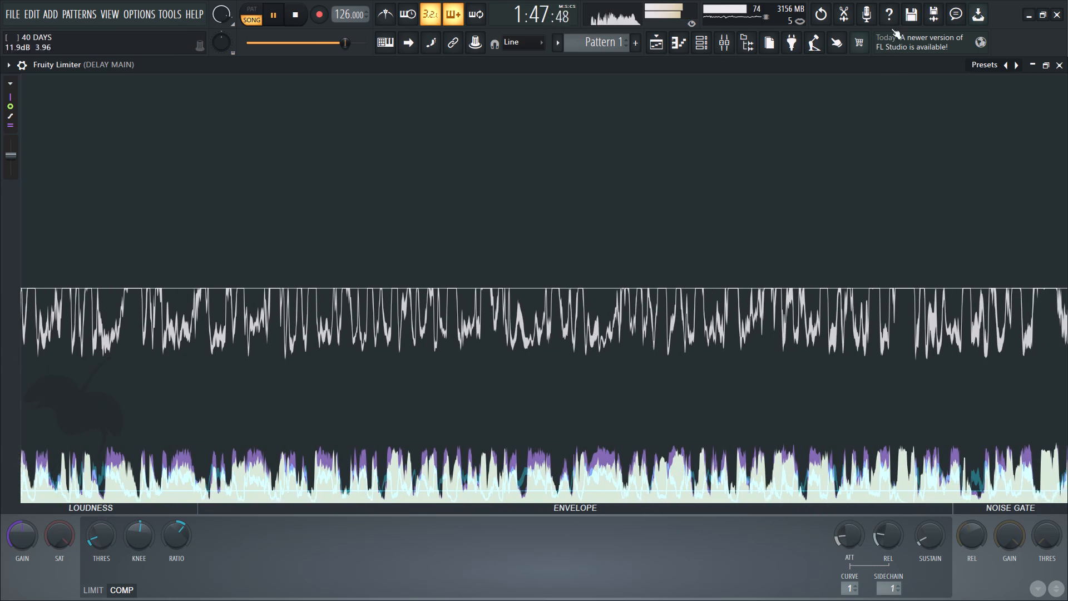
left_click(1057, 66)
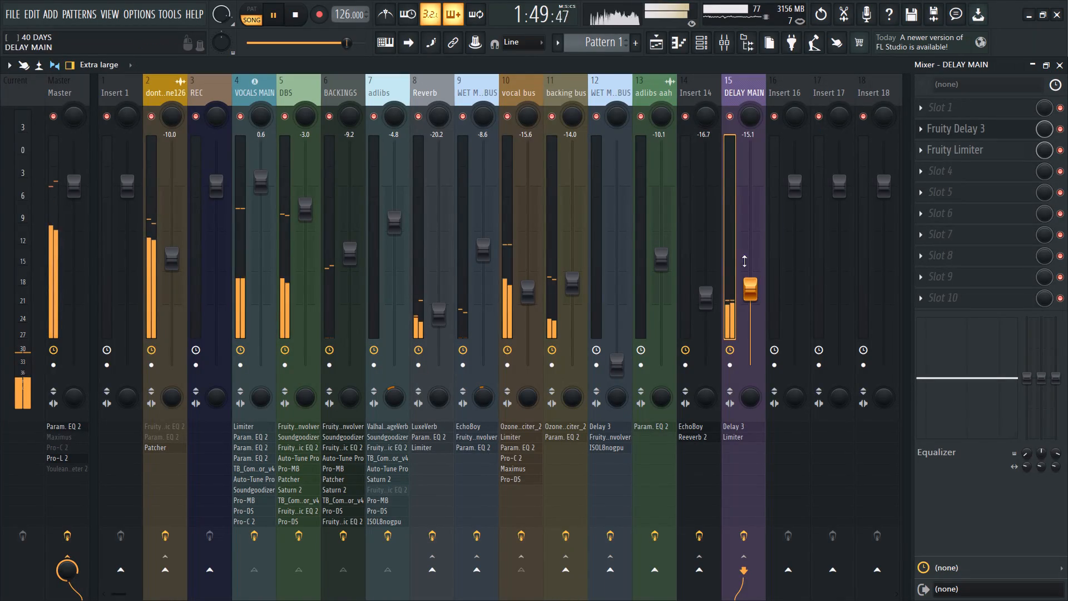
Lower the DELAY MAIN track's volume to about -18.5 dB.
left_click_drag(752, 291, 751, 319)
left_click_drag(750, 306, 750, 310)
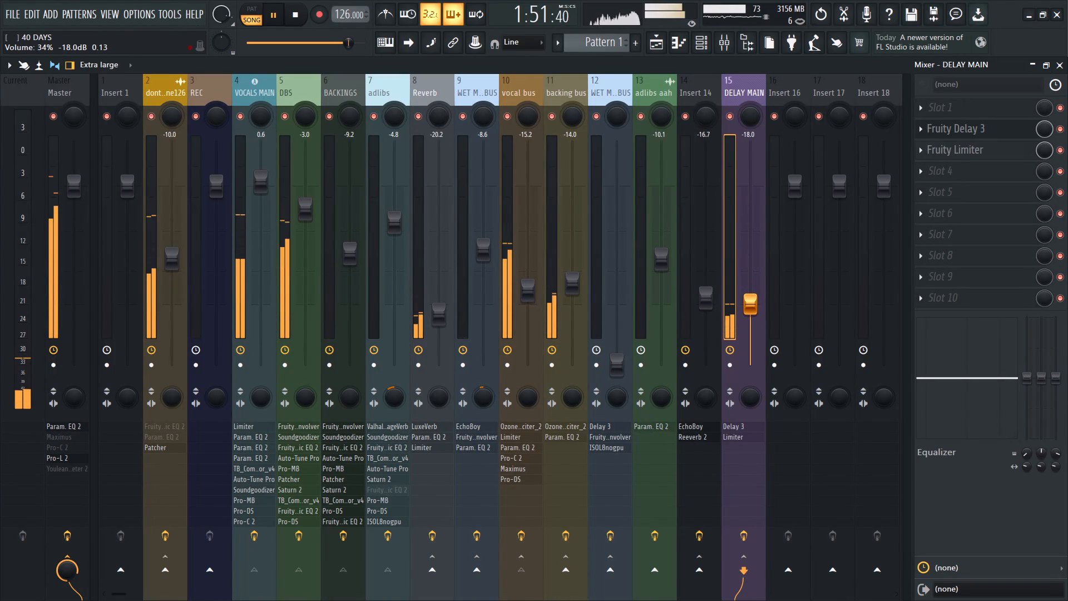
left_click_drag(750, 310, 750, 312)
left_click(751, 304)
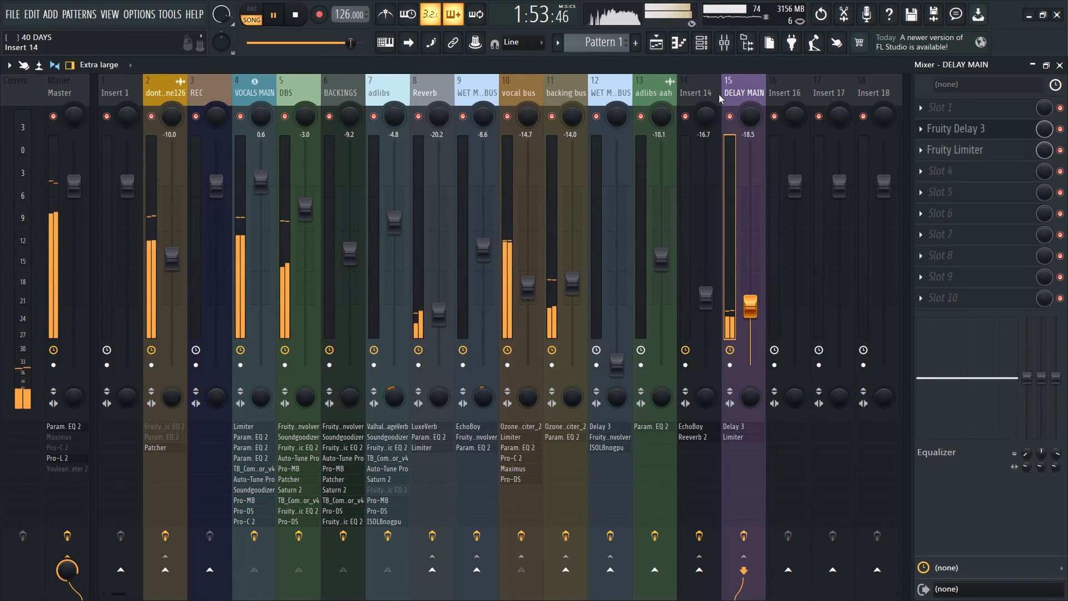
Shorten the delay time in DELAY MAIN's Fruity Delay 3.
left_click(967, 125)
left_click(967, 126)
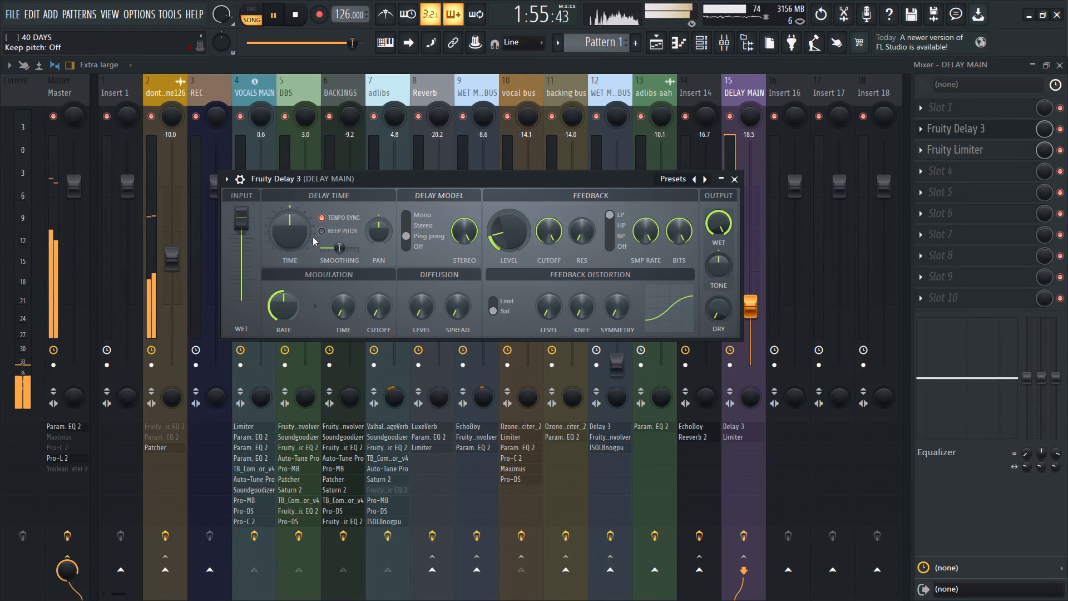
left_click_drag(291, 221, 280, 357)
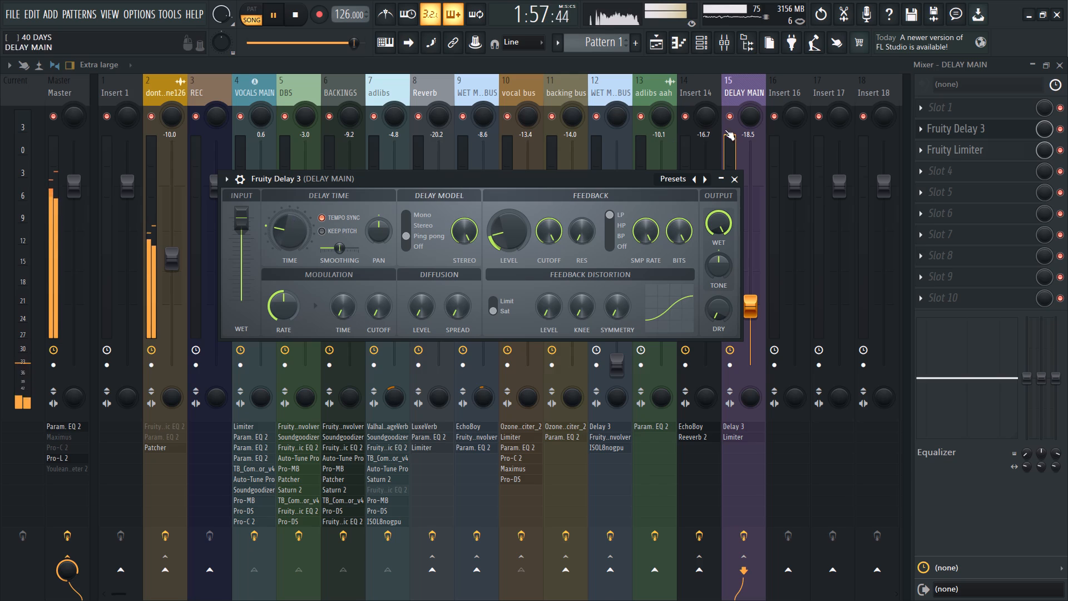
left_click(732, 180)
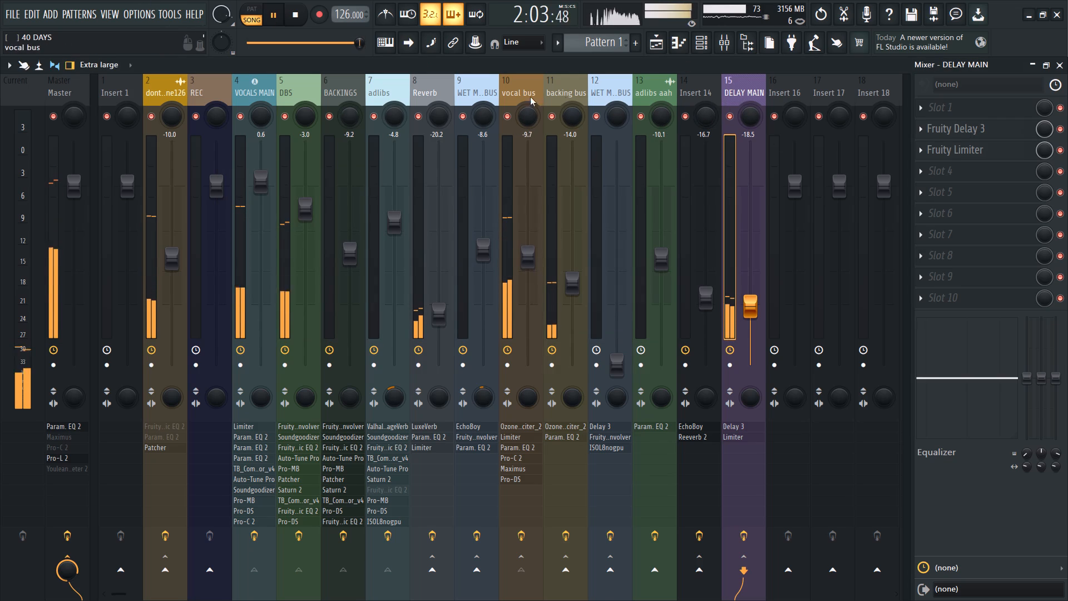
Remove the vocal bus's send to DELAY MAIN and restart playback.
left_click(513, 90)
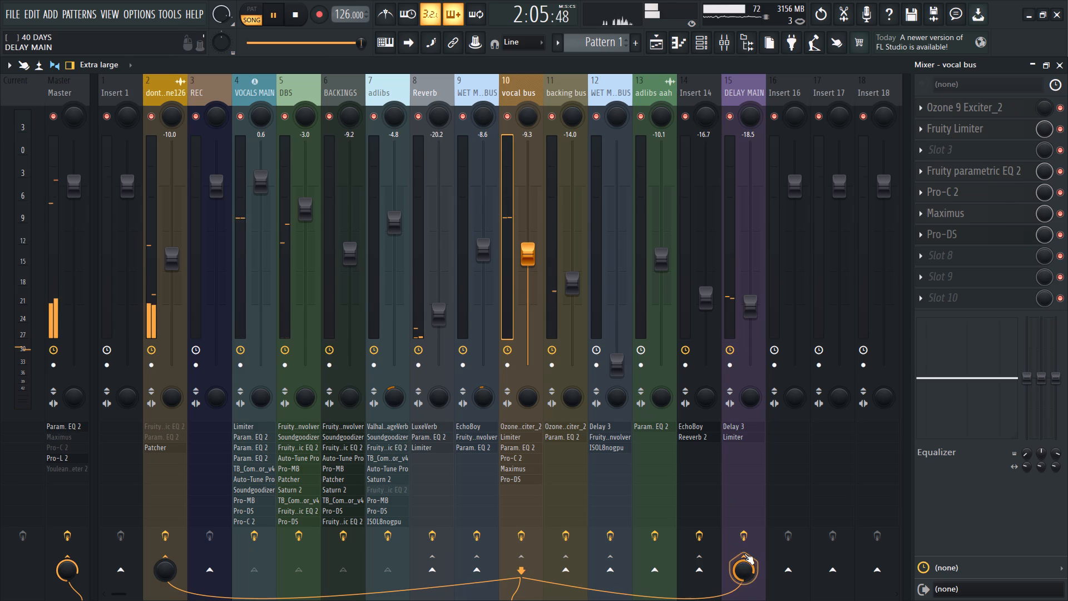
left_click(744, 554)
key("space")
key("space")
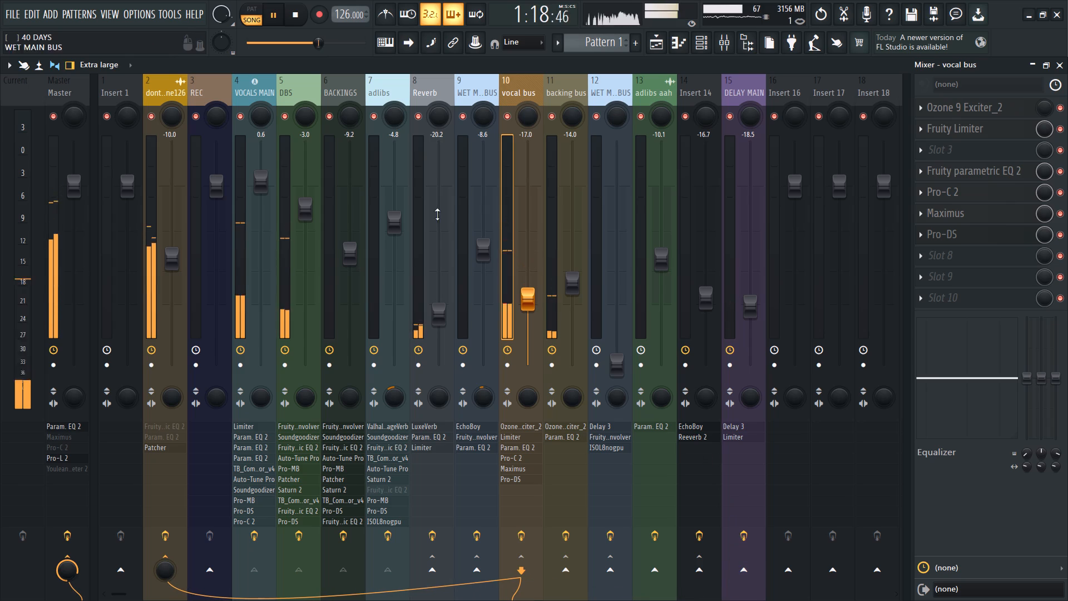
Compare VOCALS MAIN and DBS during playback by muting each in turn, leaving both unmuted.
left_click(324, 88)
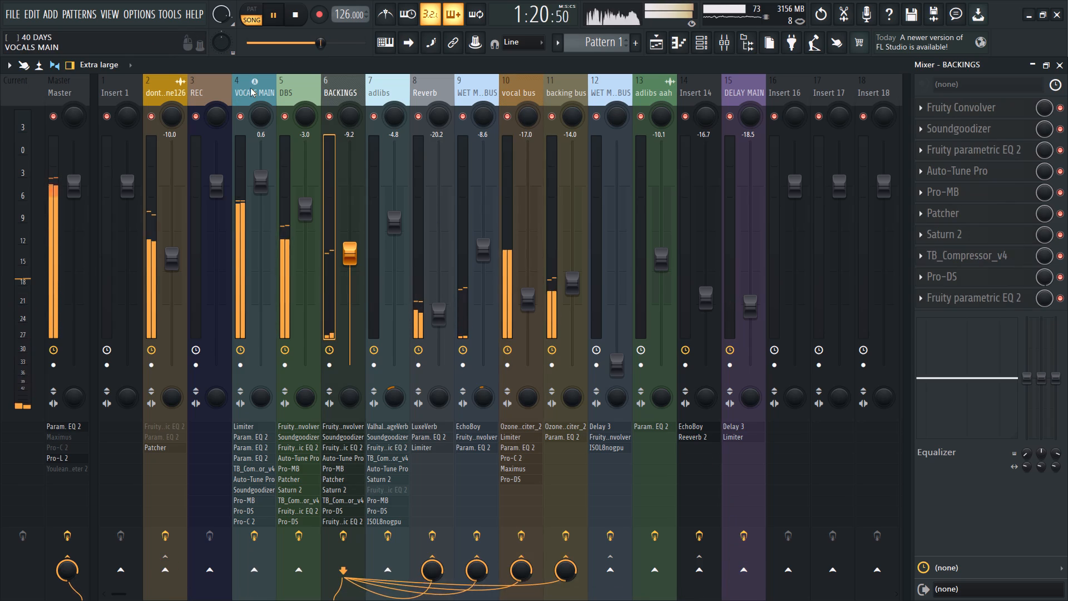
left_click(251, 87)
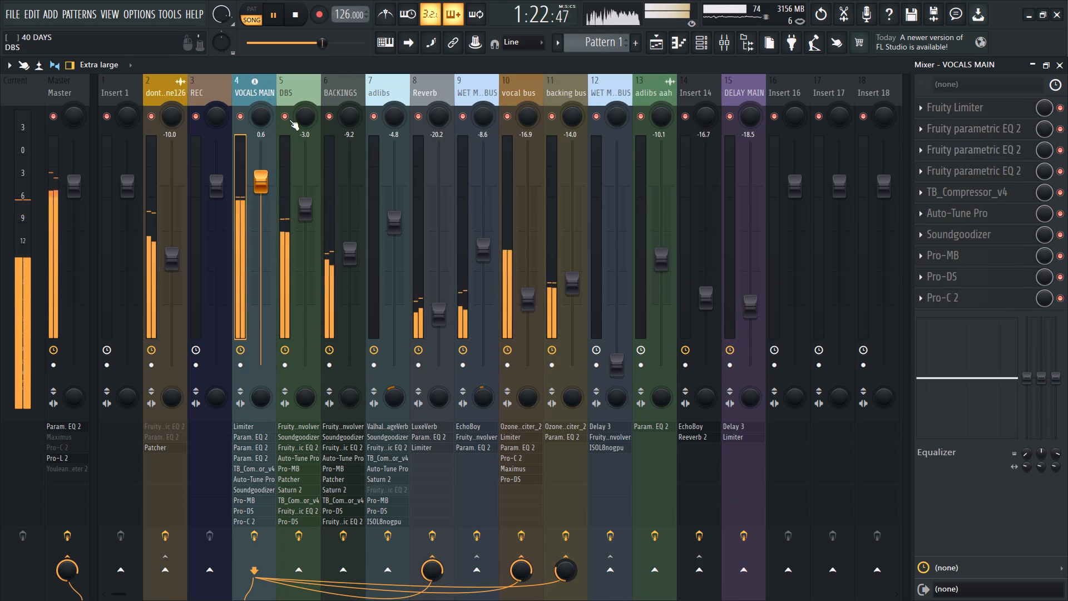
left_click(288, 117)
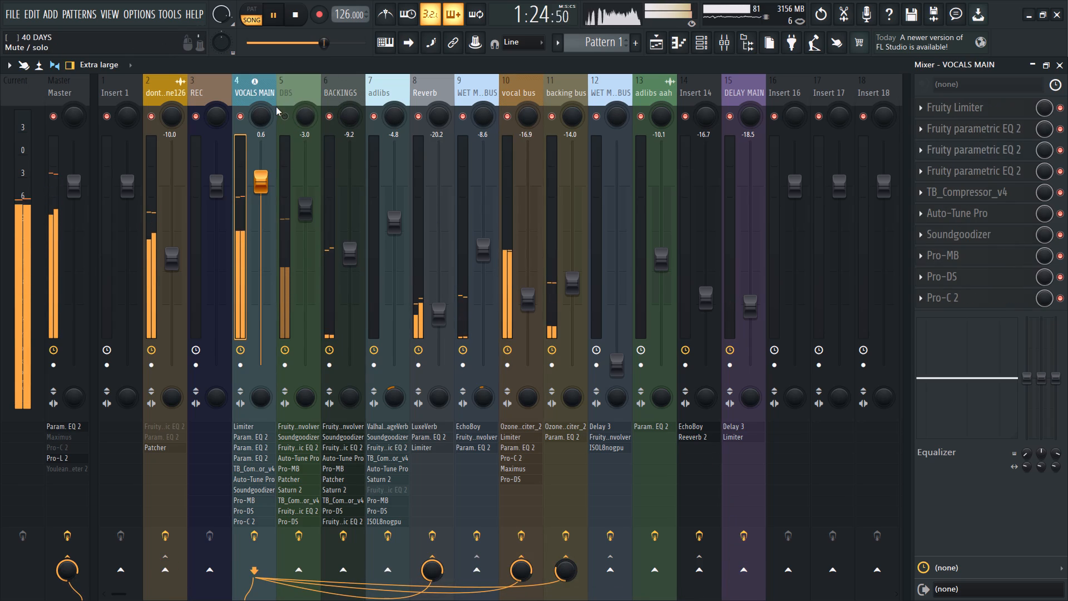
left_click(263, 102)
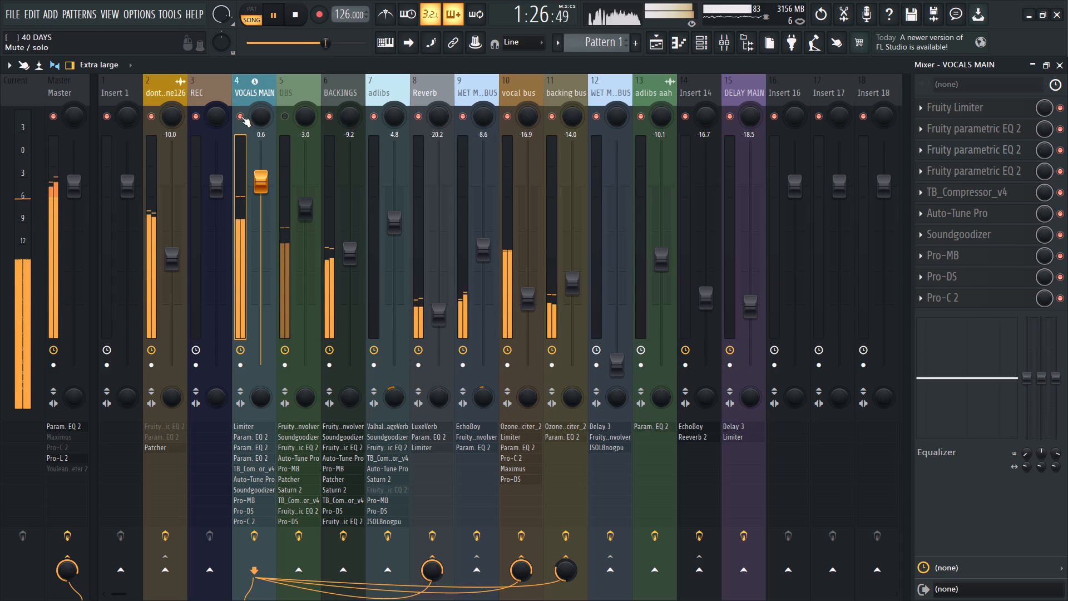
left_click(240, 116)
left_click(287, 117)
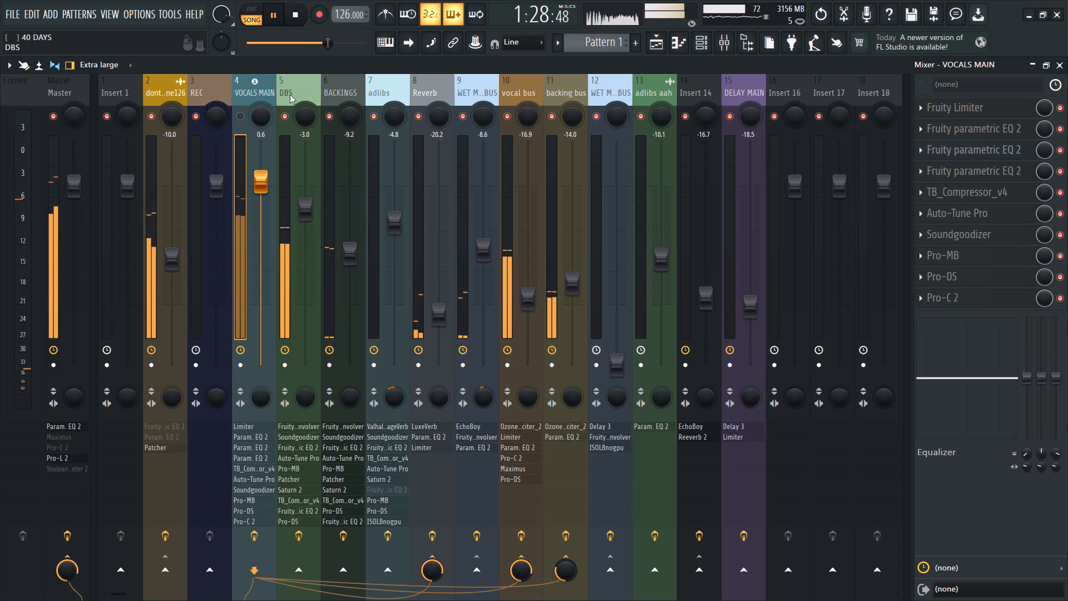
left_click(240, 115)
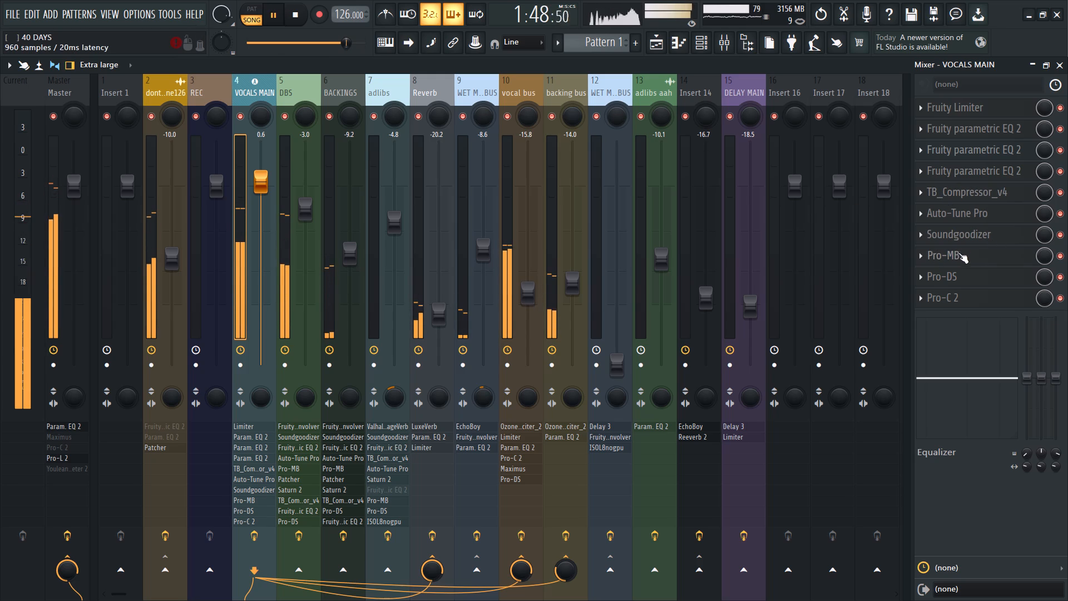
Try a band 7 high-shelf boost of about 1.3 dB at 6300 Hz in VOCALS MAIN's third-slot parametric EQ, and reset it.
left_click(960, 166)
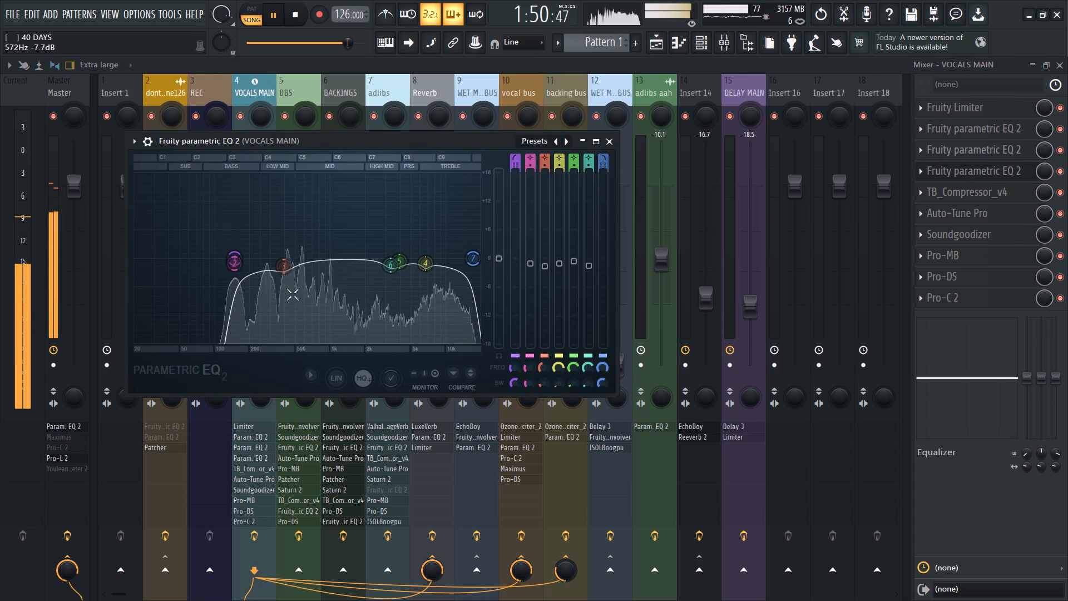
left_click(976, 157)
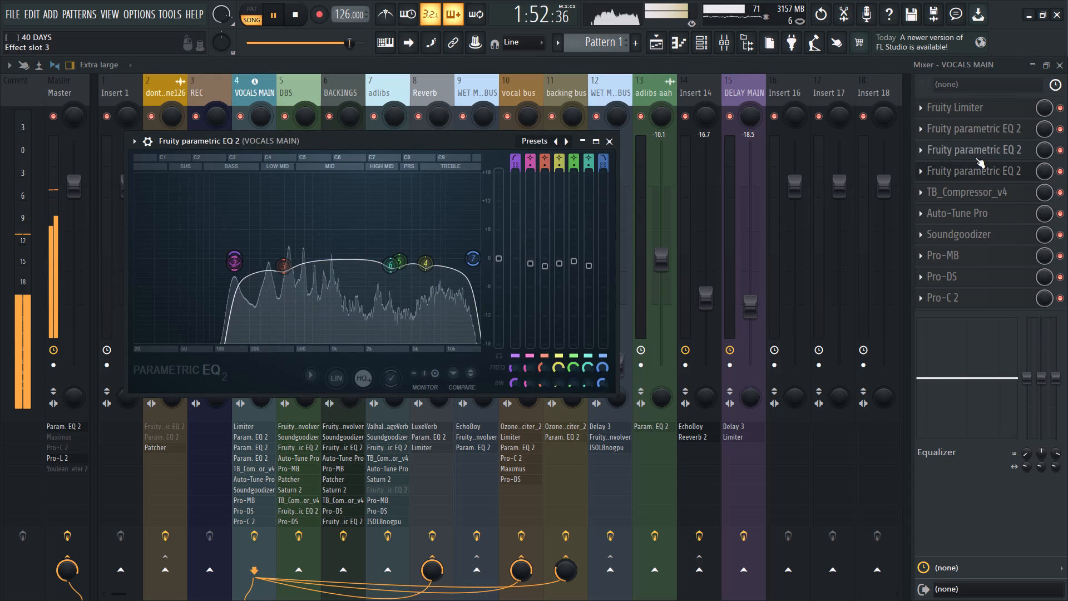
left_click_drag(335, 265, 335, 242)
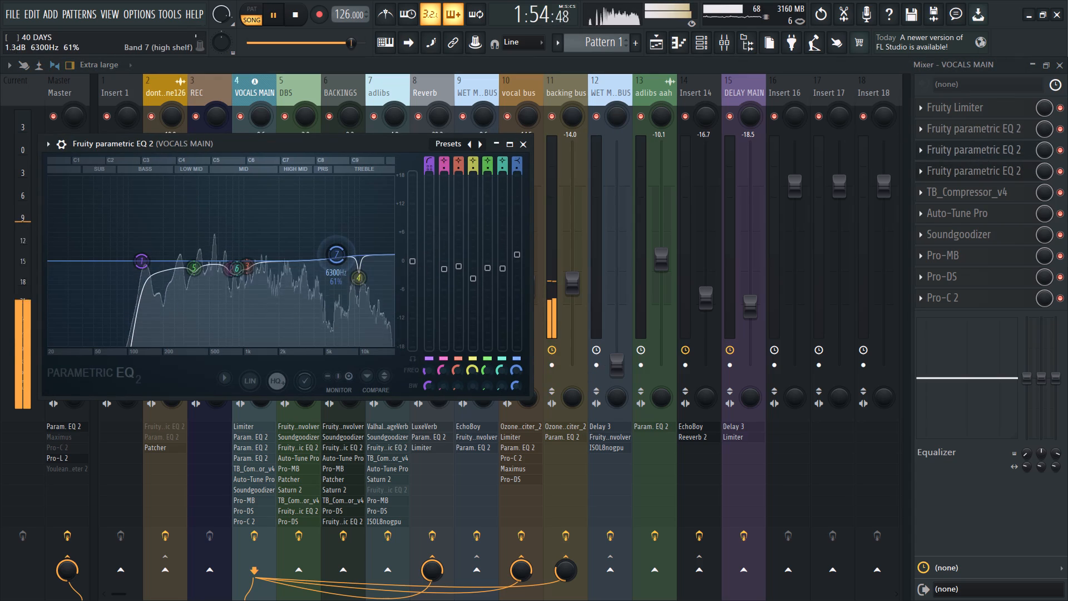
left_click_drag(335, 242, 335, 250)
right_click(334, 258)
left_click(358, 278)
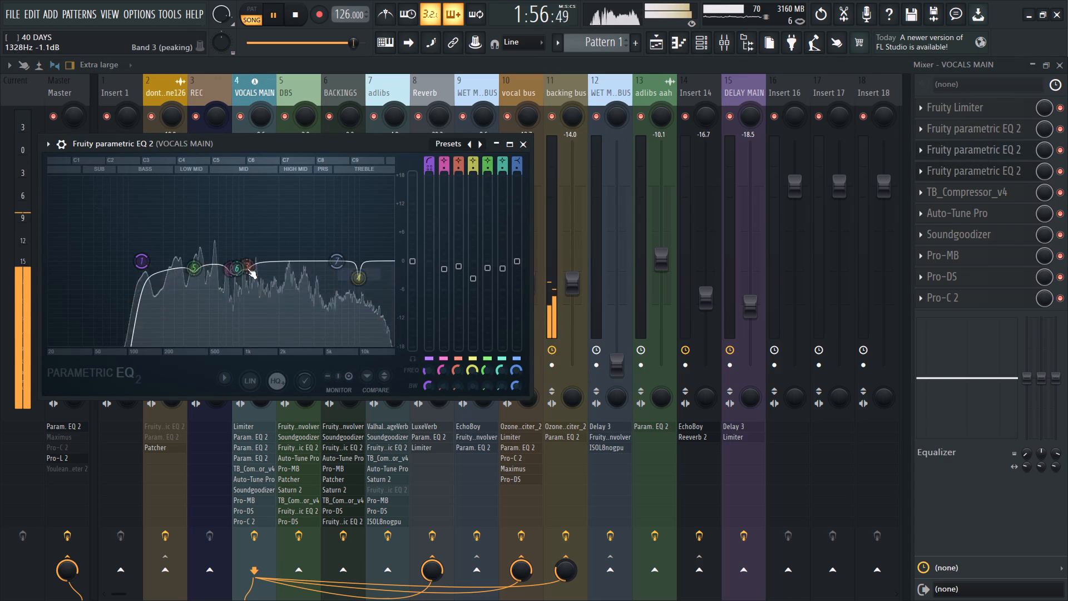
Review the EQ curve in VOCALS MAIN's second-slot Fruity parametric EQ 2.
left_click(973, 127)
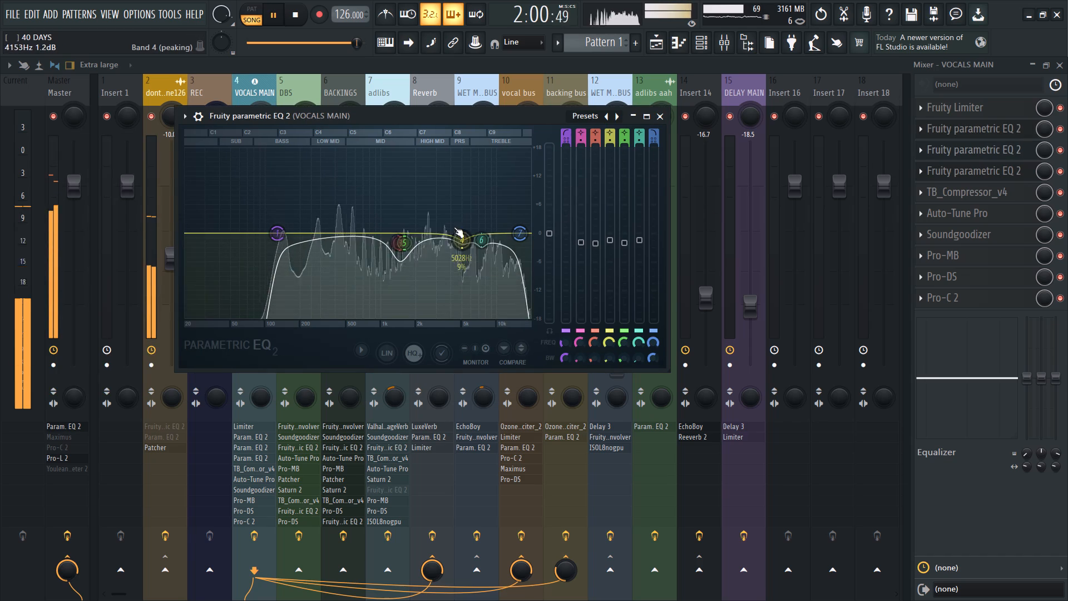
left_click(660, 117)
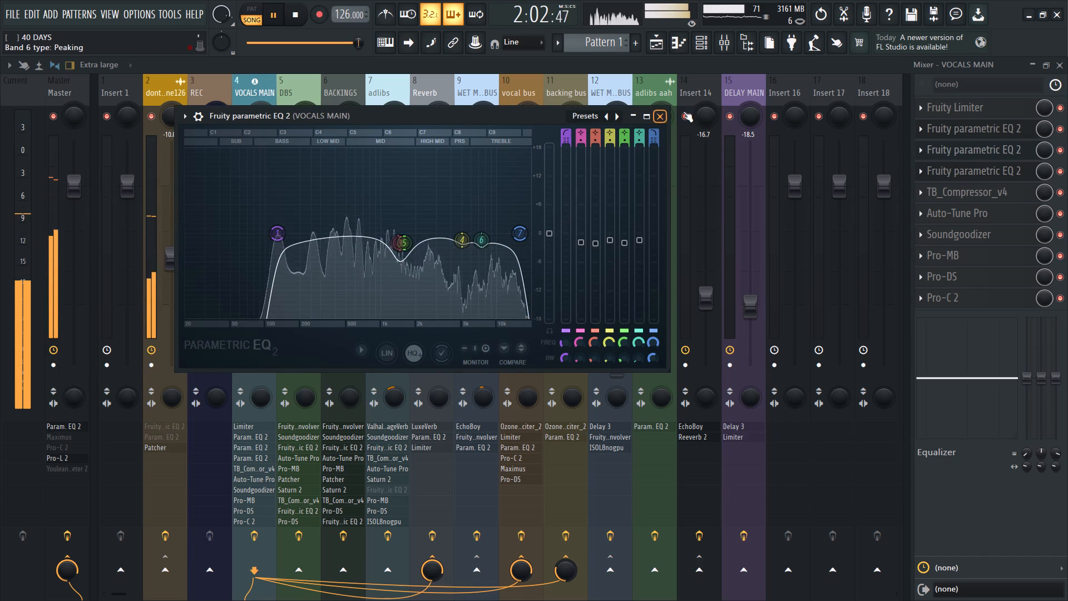
Restart playback, compare VOCALS MAIN with Soundgoodizer bypassed and enabled, and check the Soundgoodizer's settings.
key("space")
key("space")
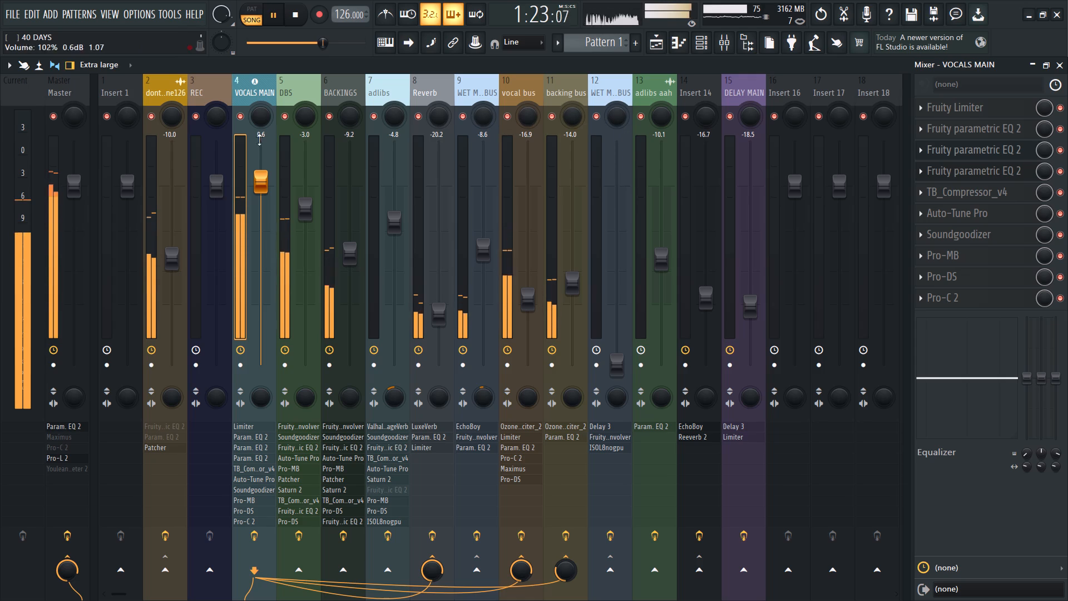
left_click(1065, 240)
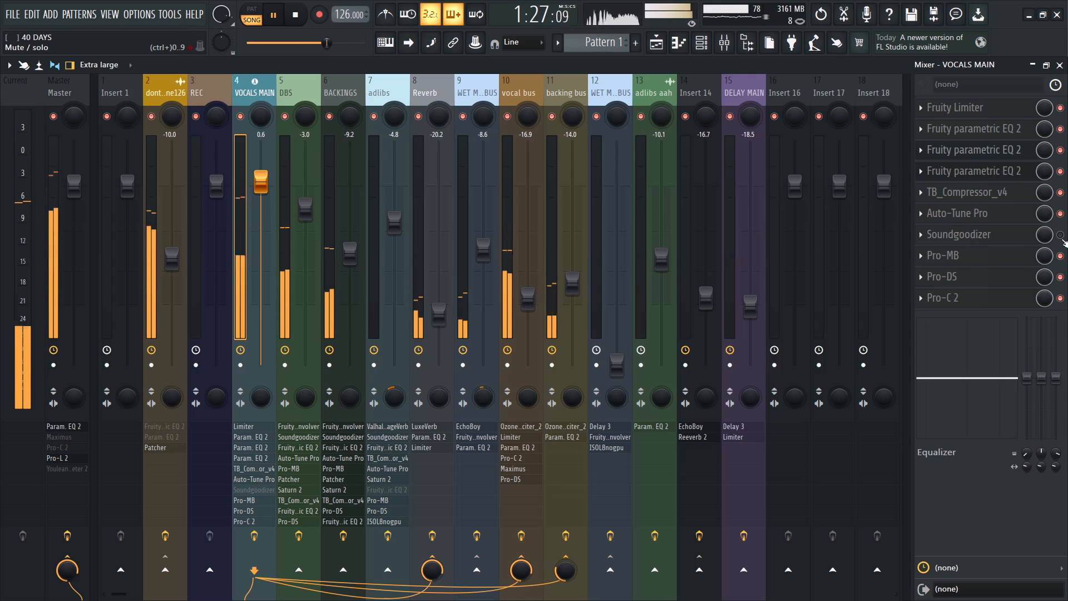
left_click(1061, 239)
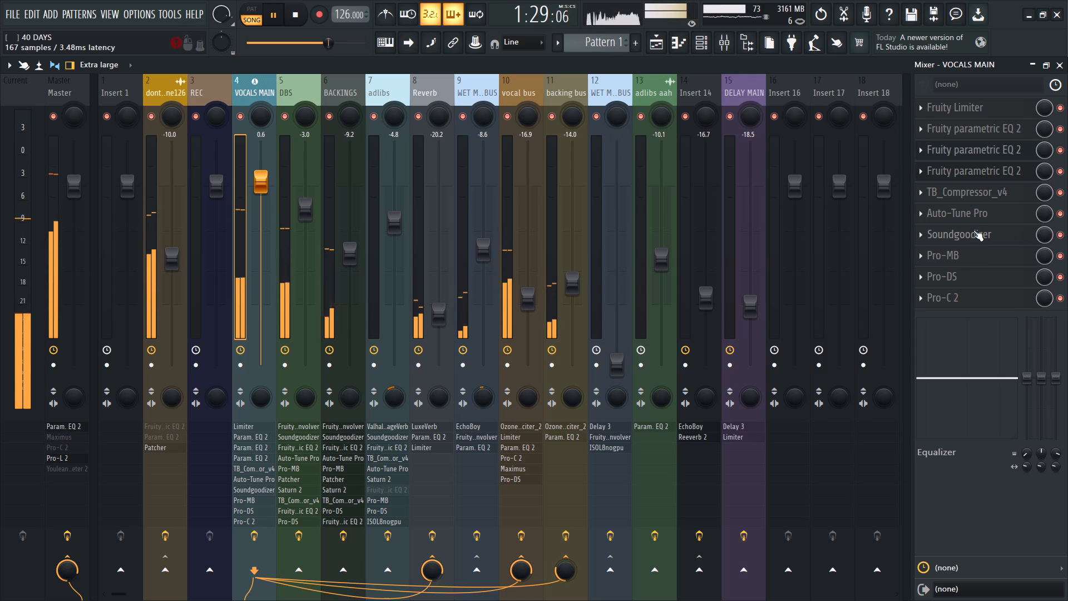
left_click(973, 233)
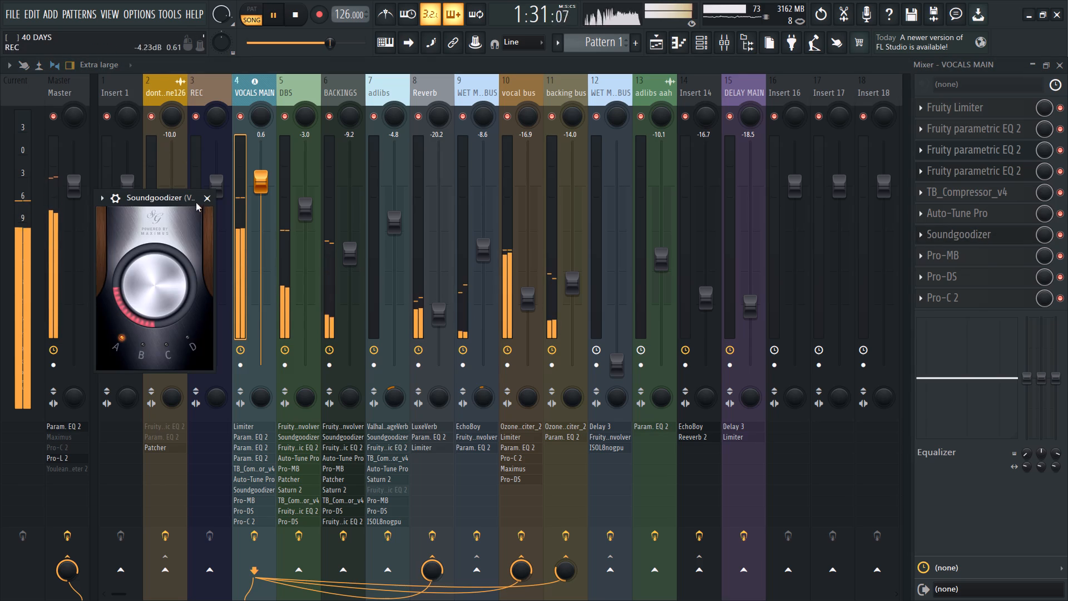
left_click(204, 203)
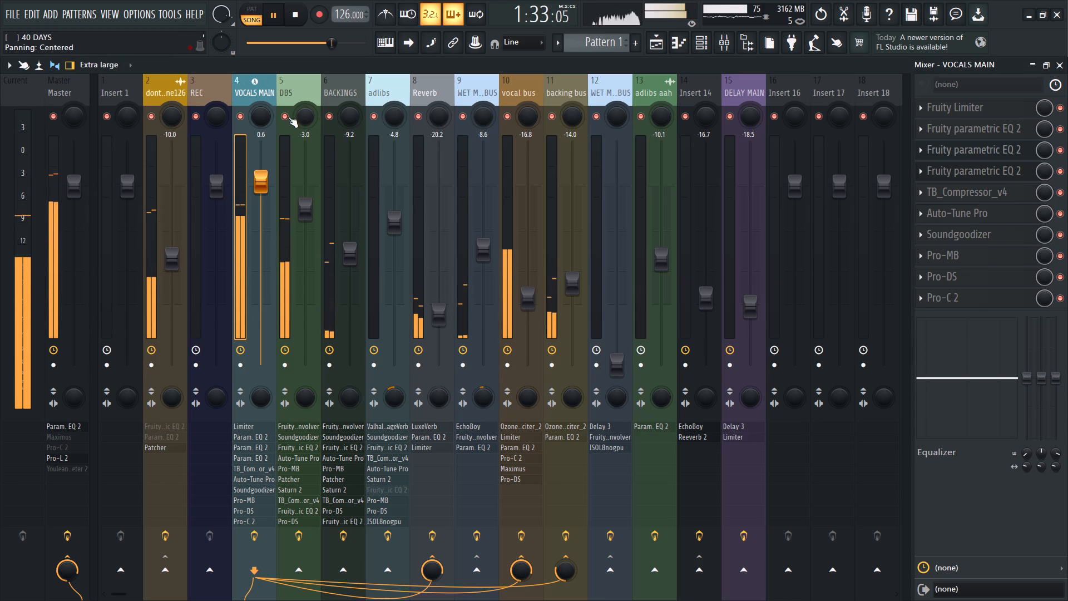
Mute the DBS track.
left_click(279, 112)
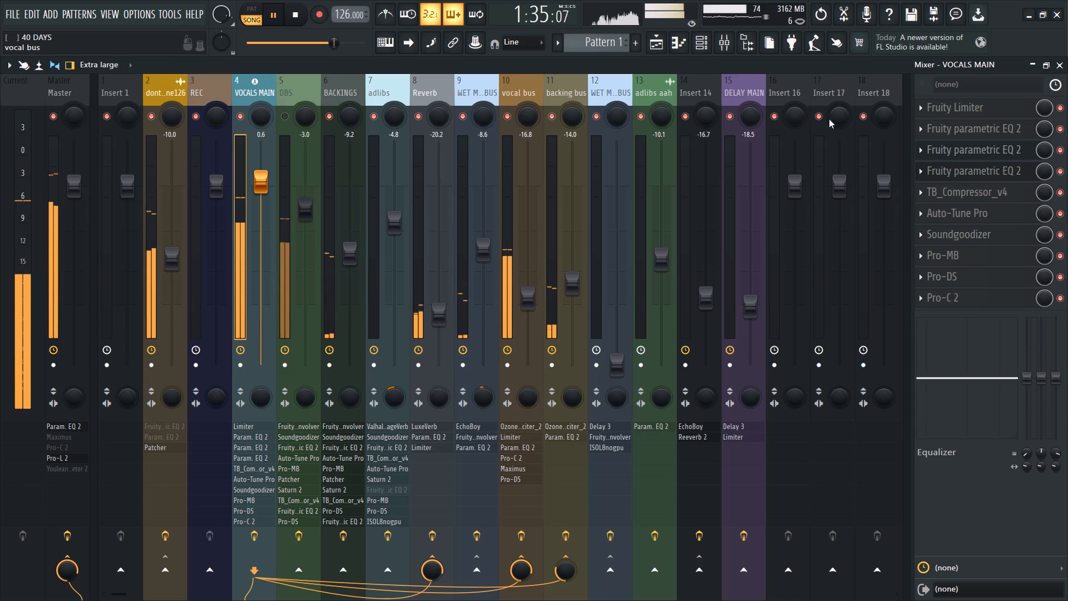
Examine the multiband compression on VOCALS MAIN in Pro-MB.
left_click(971, 258)
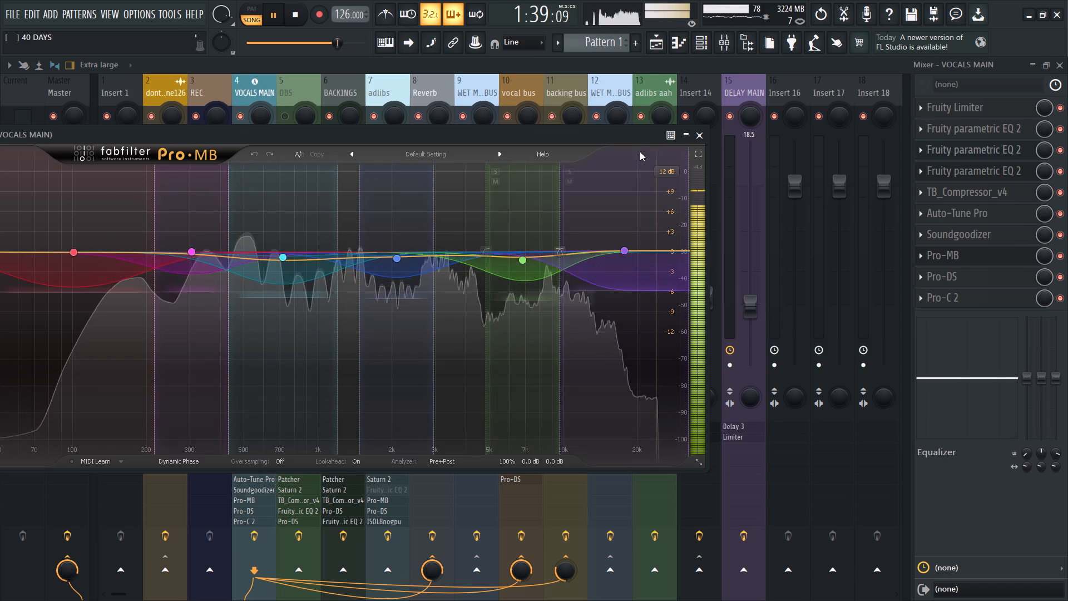
left_click(702, 134)
Compare VOCALS MAIN with its whole effect chain bypassed and re-enabled.
left_click(255, 547)
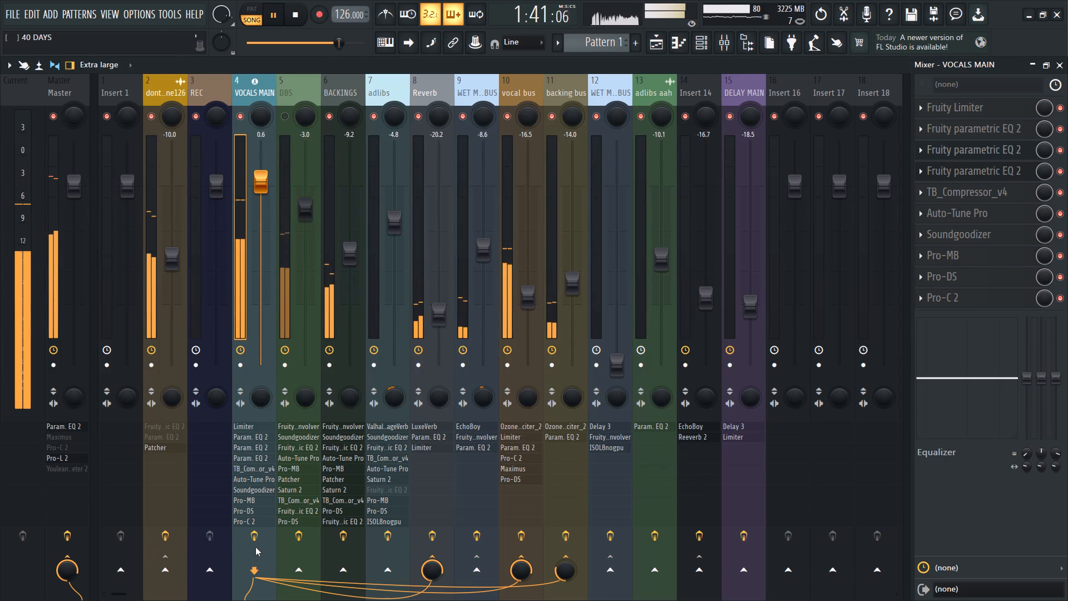
left_click(257, 537)
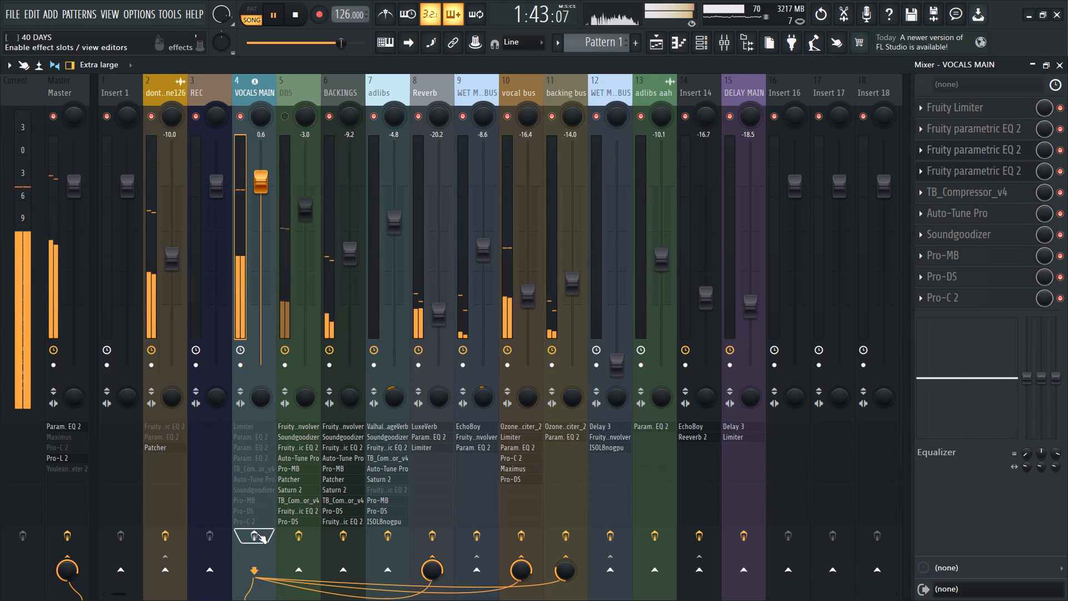
left_click(257, 533)
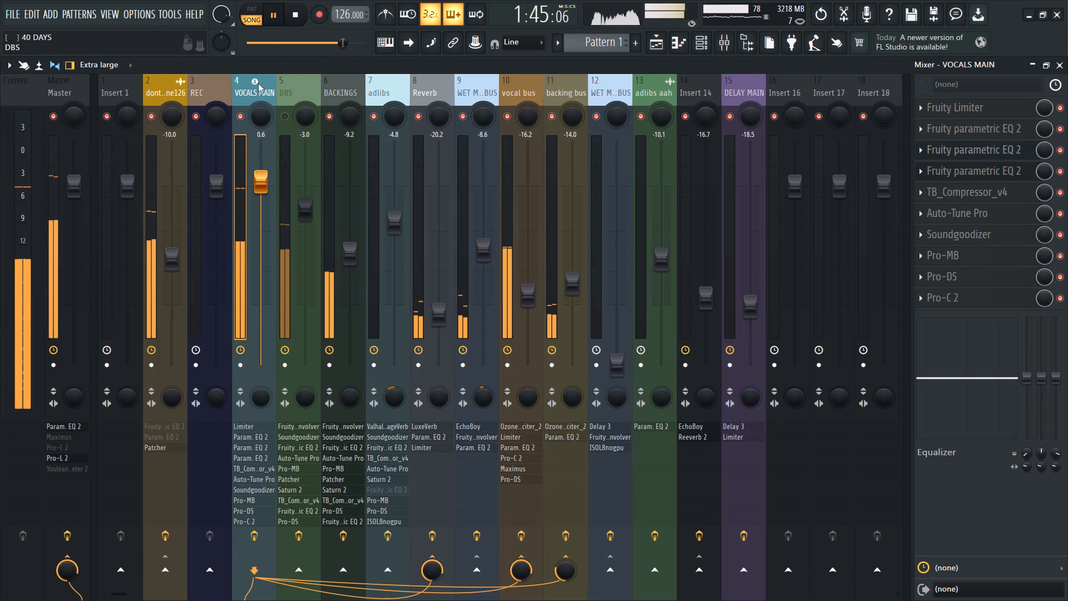
Restart playback and, in the third parametric EQ on VOCALS MAIN, reset band 2, sweep it boosted, and narrow it to about 19% width.
left_click(259, 87)
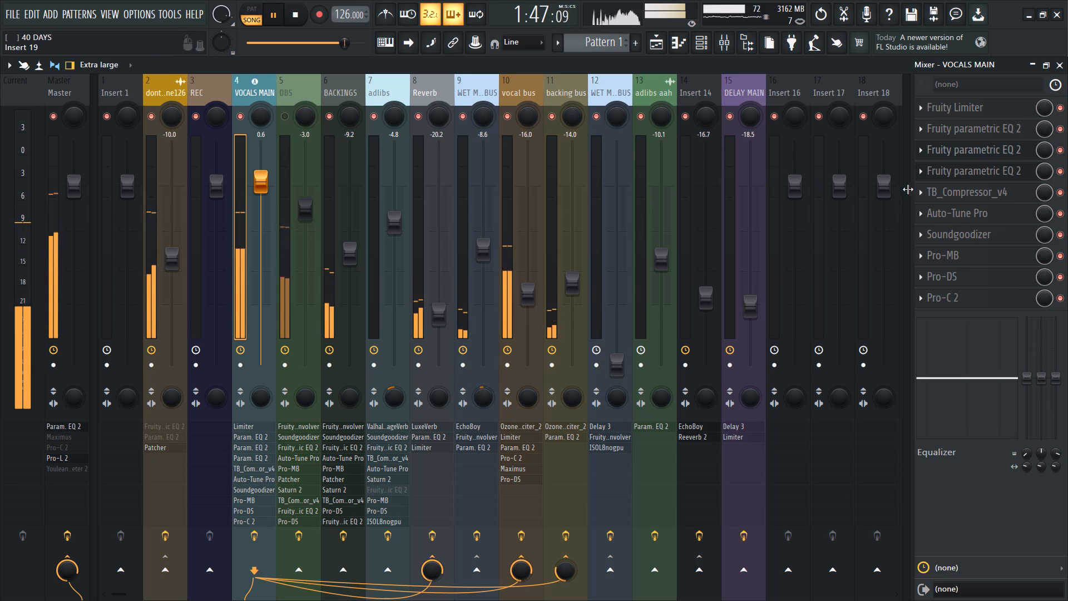
key("space")
key("space")
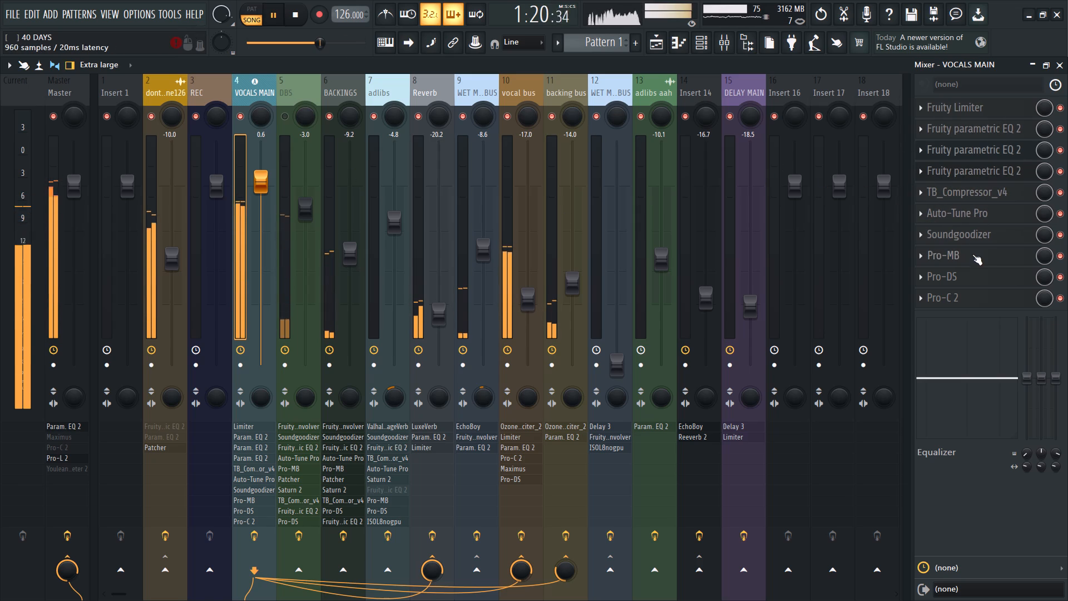
double_click(961, 170)
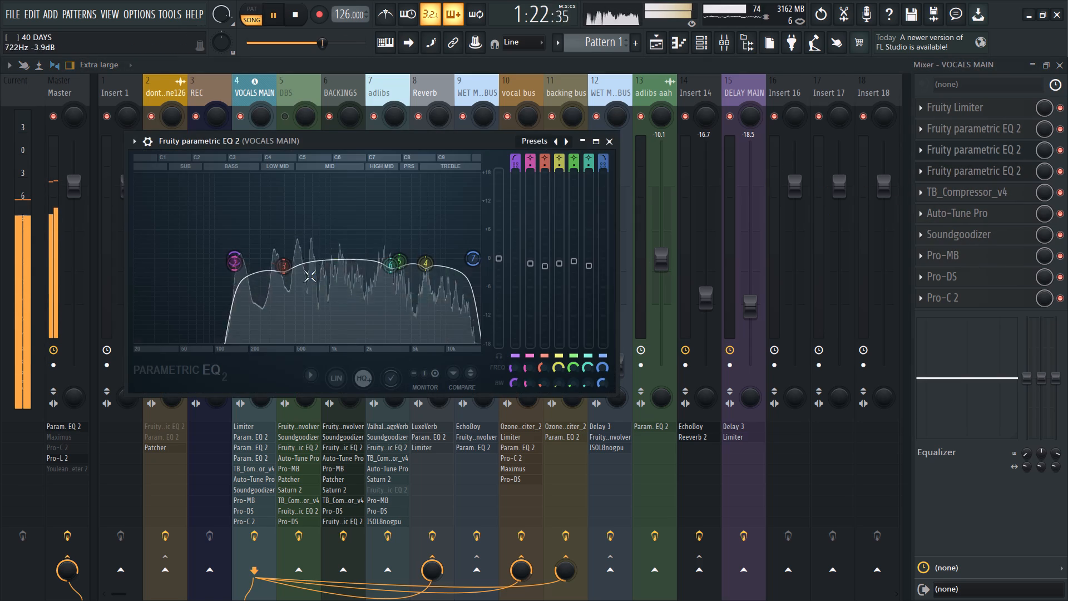
right_click(231, 265)
left_click(257, 278)
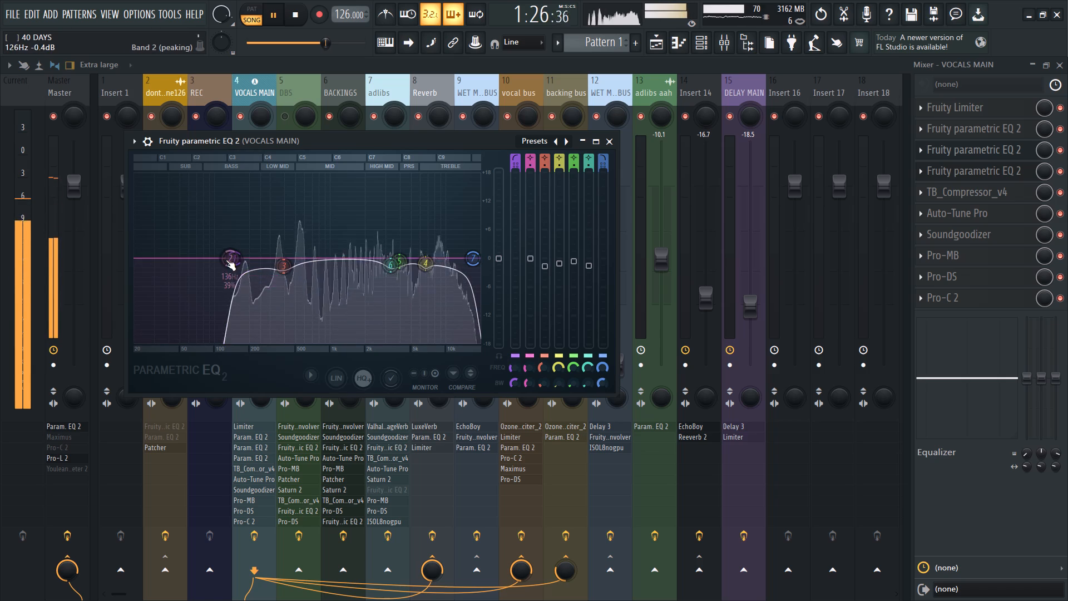
left_click_drag(226, 259, 478, 79)
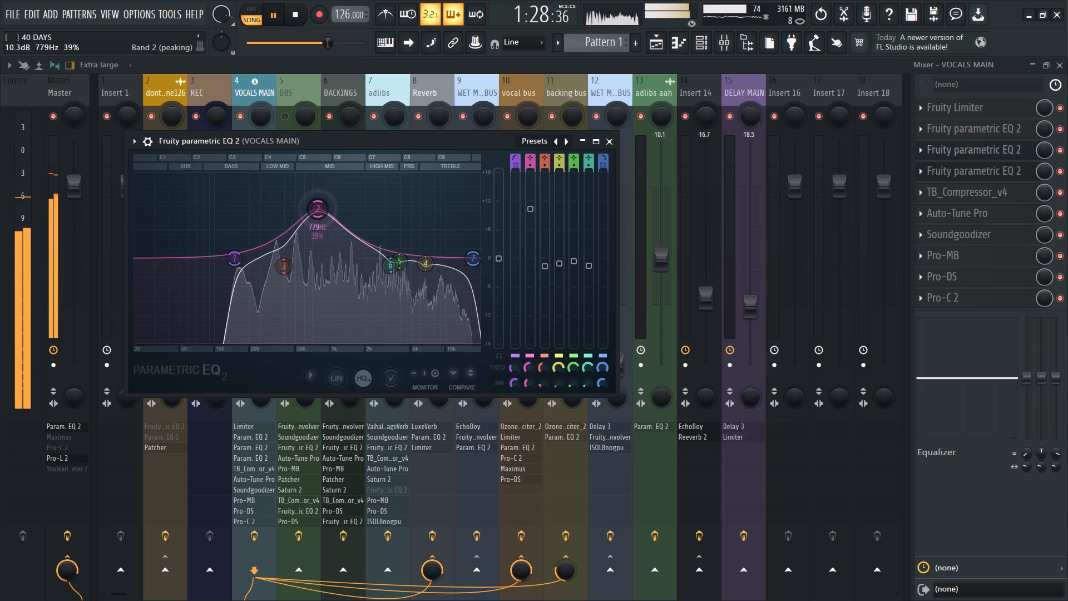
left_click_drag(478, 79, 461, 81)
scroll(311, 209, "down", 5)
left_click_drag(530, 209, 525, 419)
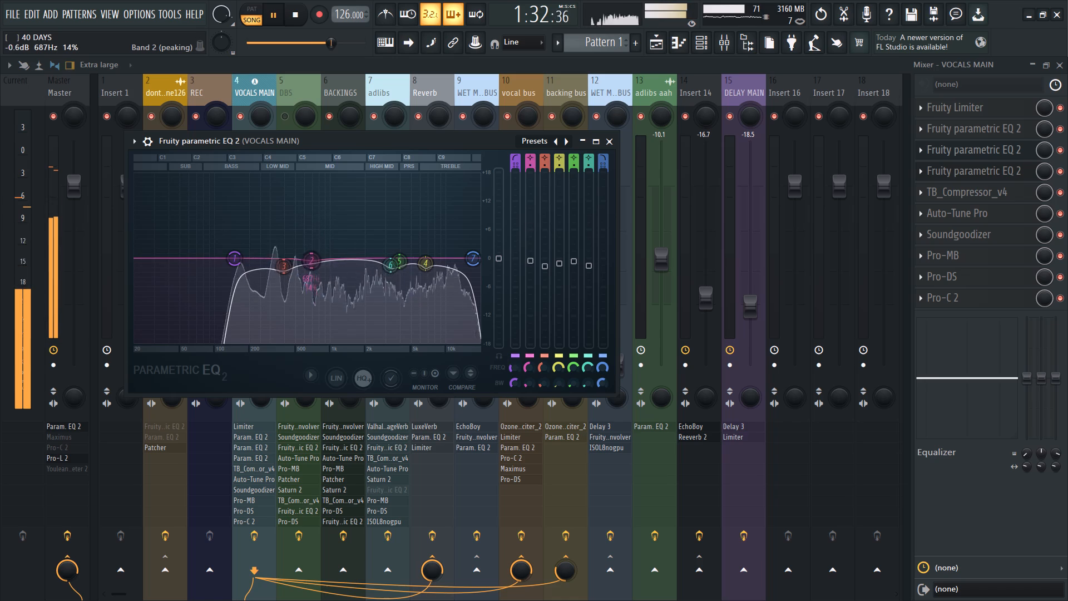
left_click_drag(525, 419, 527, 441)
scroll(311, 267, "up", 1)
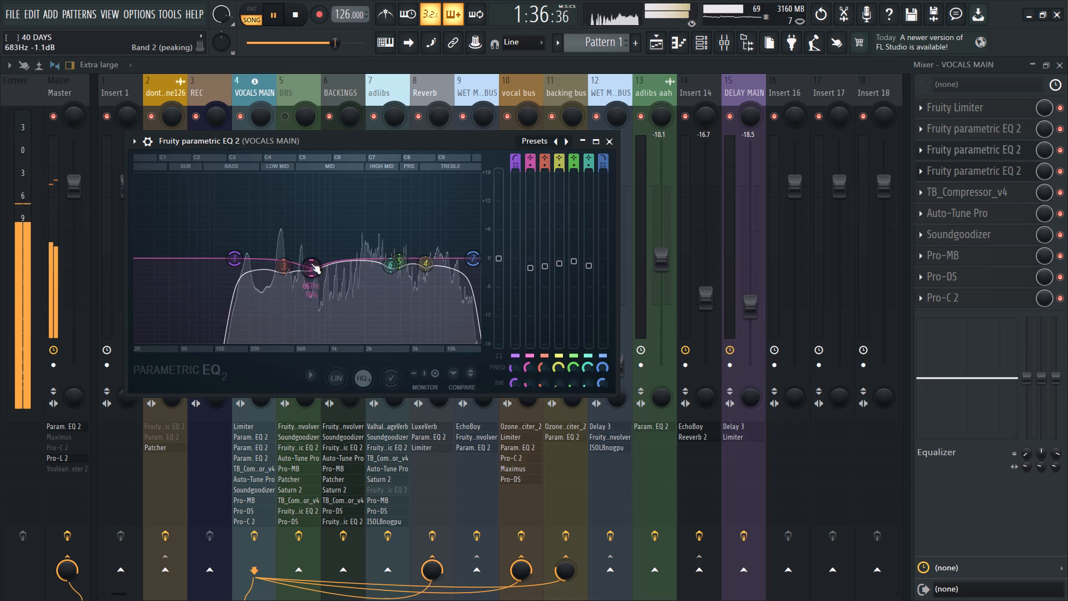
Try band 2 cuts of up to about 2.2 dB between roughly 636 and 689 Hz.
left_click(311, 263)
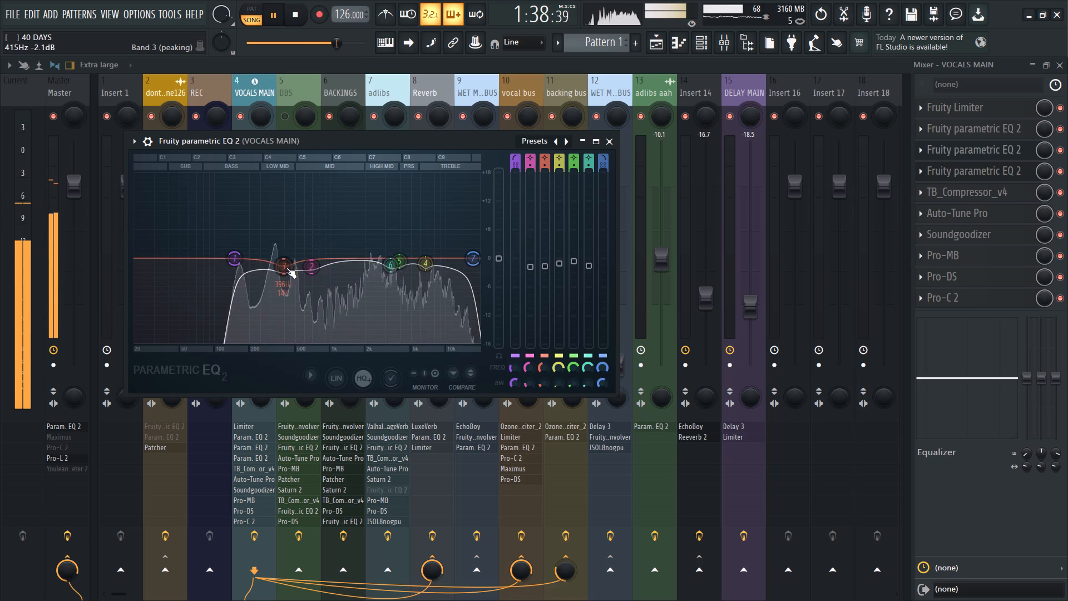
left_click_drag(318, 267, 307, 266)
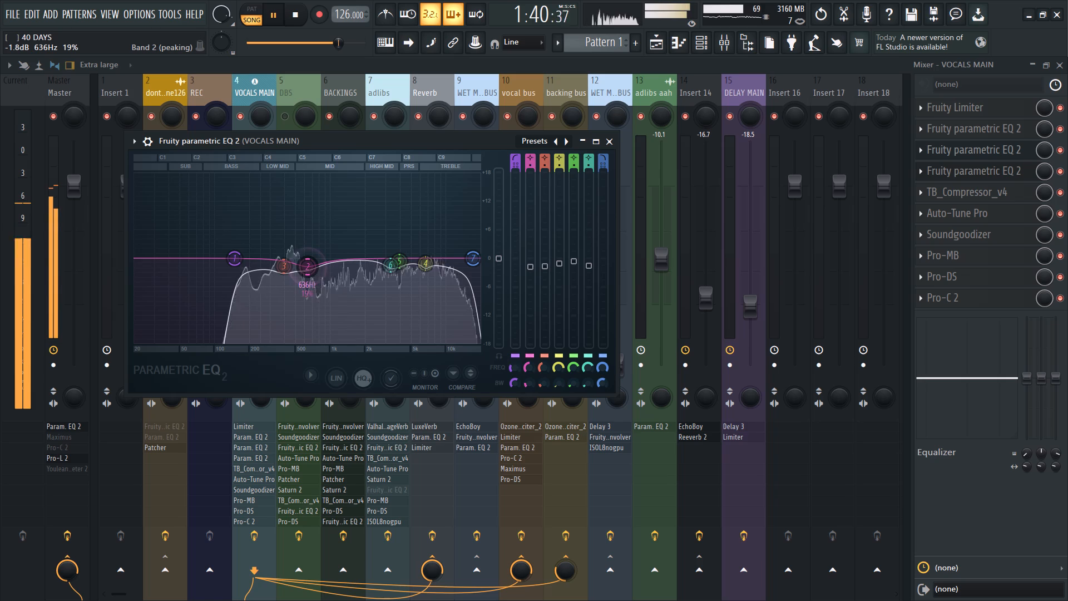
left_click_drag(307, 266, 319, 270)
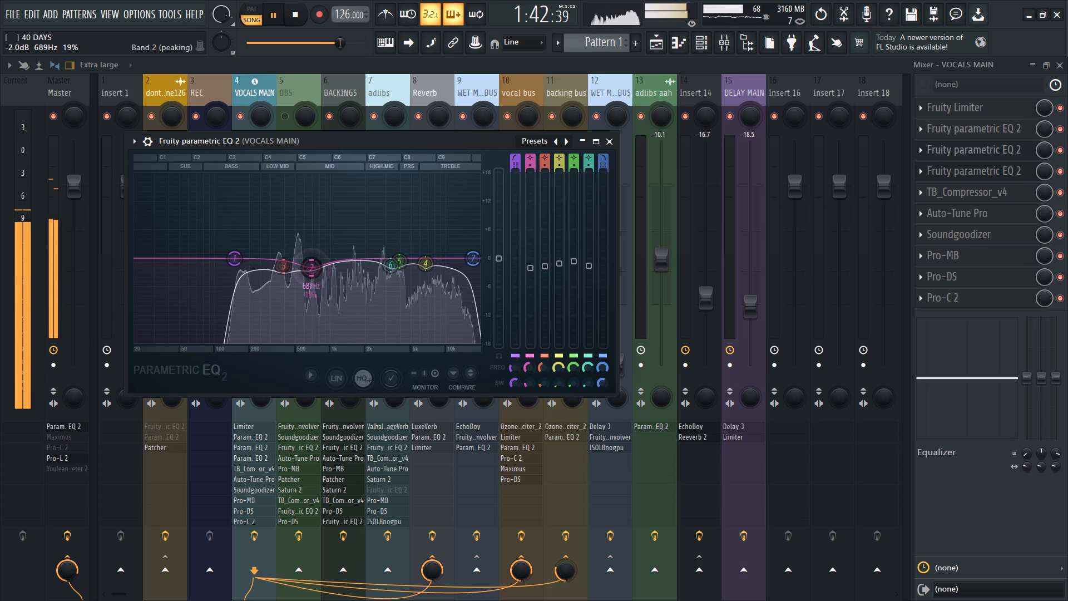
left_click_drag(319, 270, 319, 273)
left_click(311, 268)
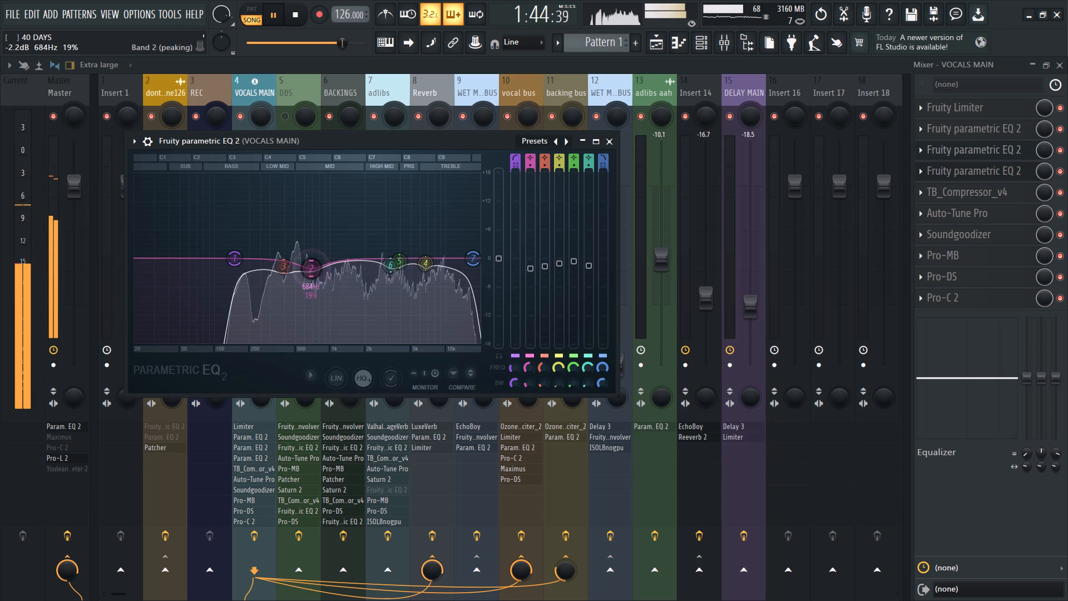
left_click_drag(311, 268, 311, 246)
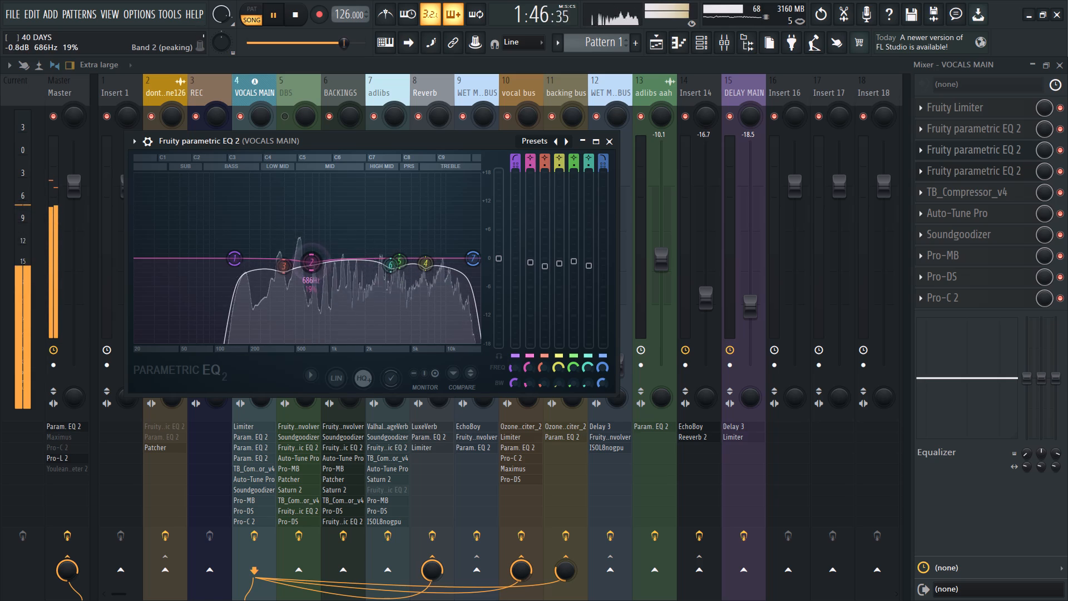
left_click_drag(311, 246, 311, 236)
Restart playback, sweep band 2 boosted, and settle it as a cut of about 2 dB near 1143 Hz, closing the EQ.
key("space")
key("space")
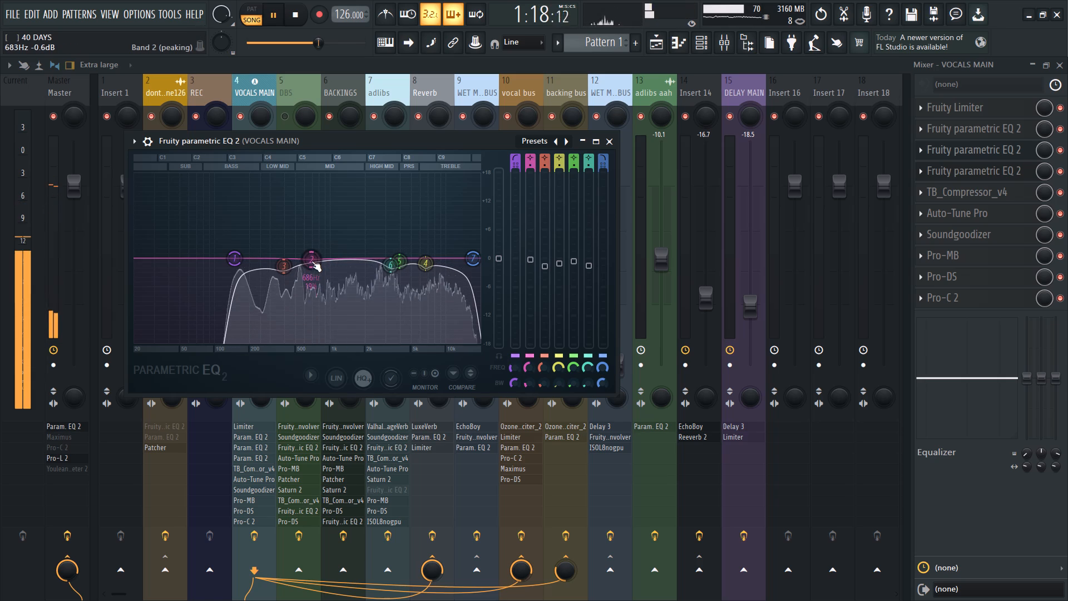
left_click_drag(311, 261, 269, 104)
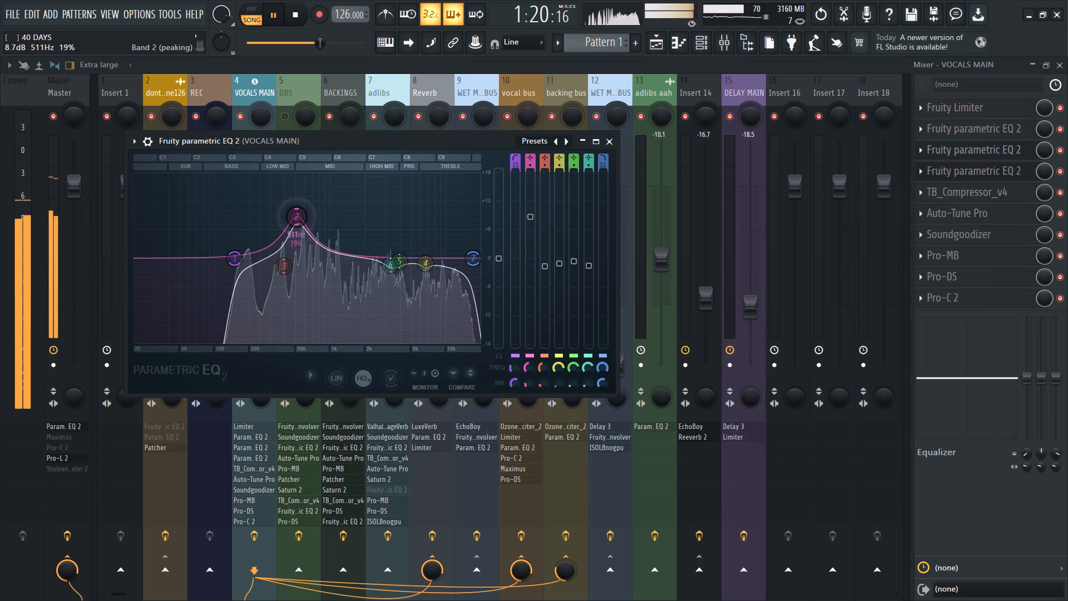
left_click_drag(269, 104, 385, 93)
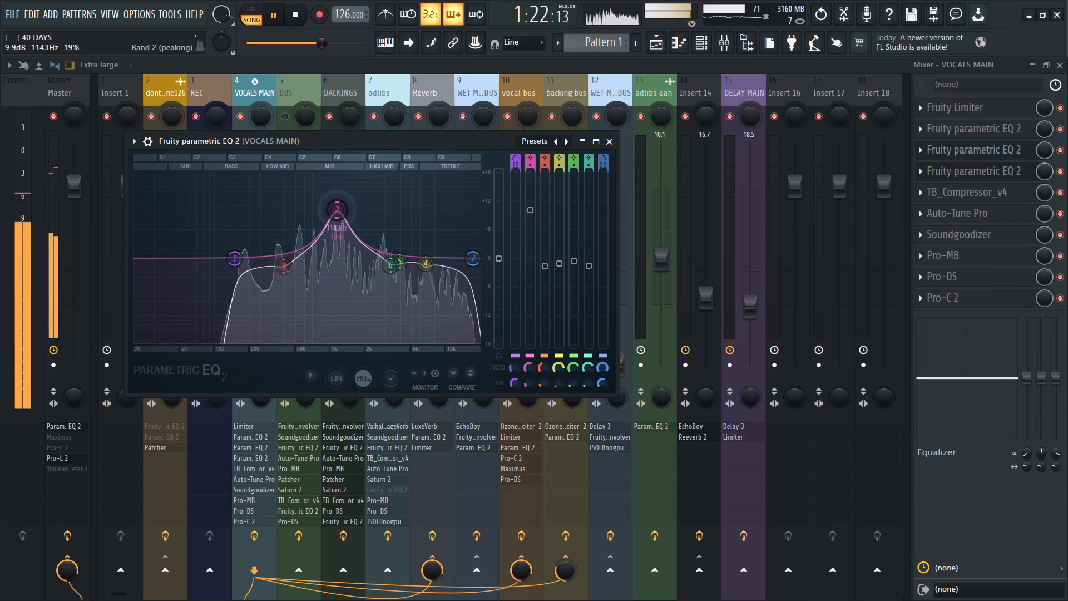
left_click_drag(385, 93, 384, 288)
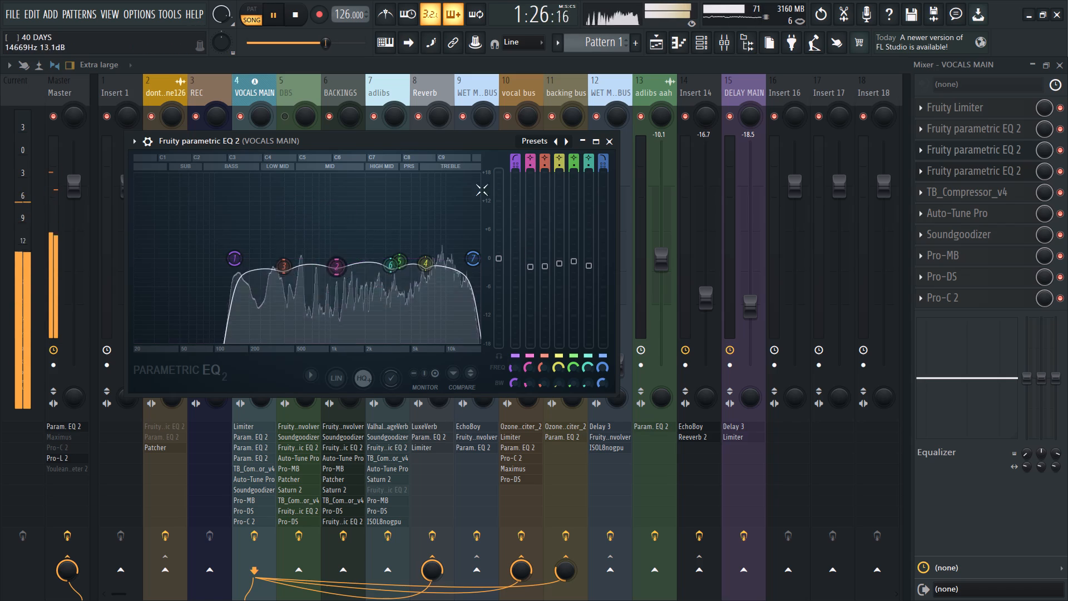
left_click(612, 139)
Unmute the DBS track.
left_click(254, 91)
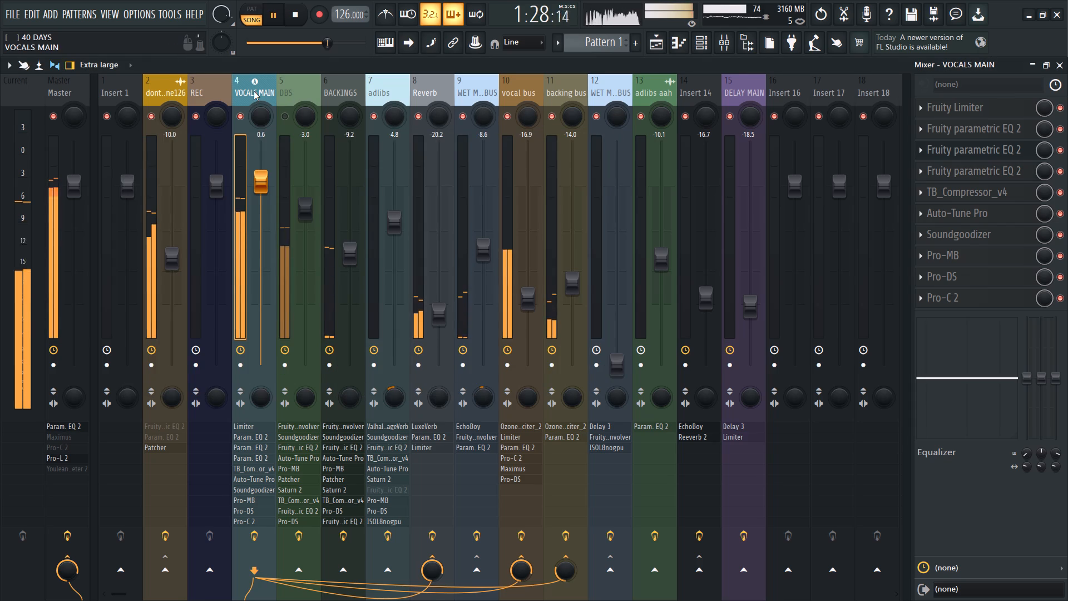
left_click(285, 113)
Compare the Master output with Maximus enabled and bypassed.
left_click(340, 91)
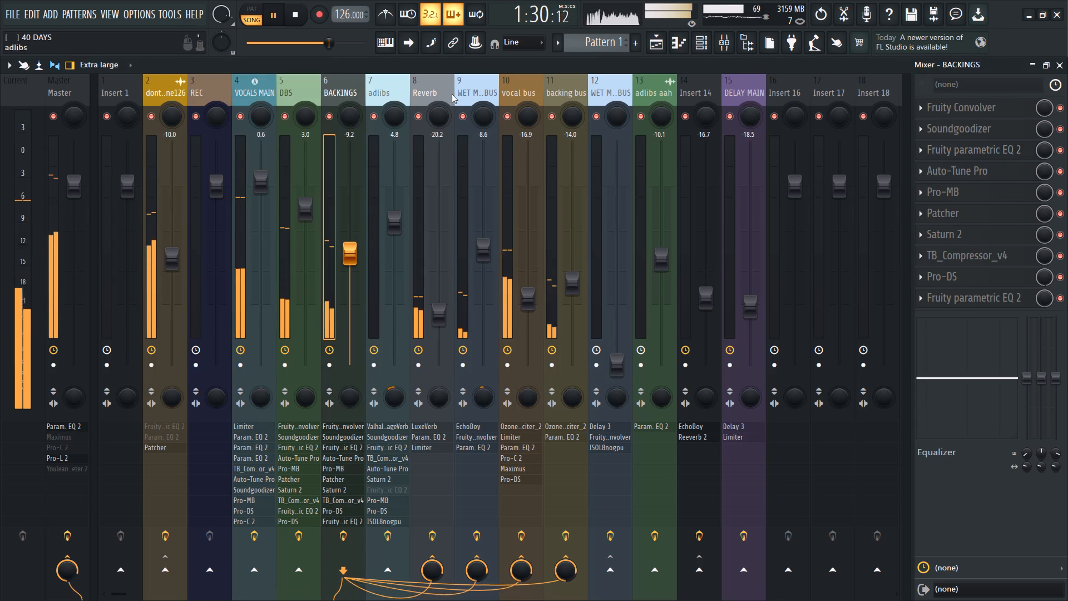
left_click(520, 90)
left_click(77, 92)
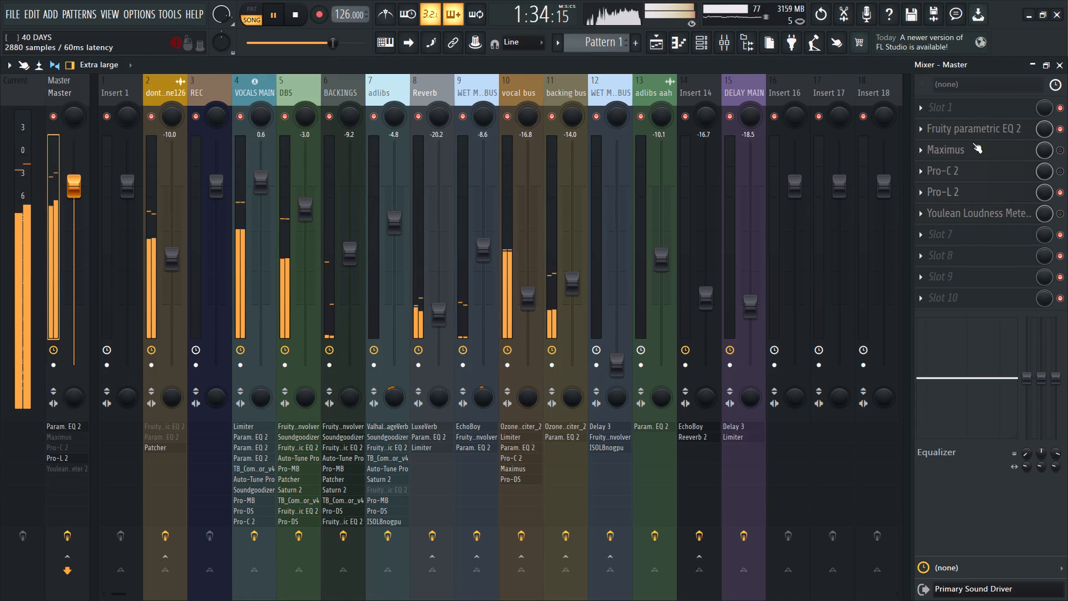
left_click(1057, 153)
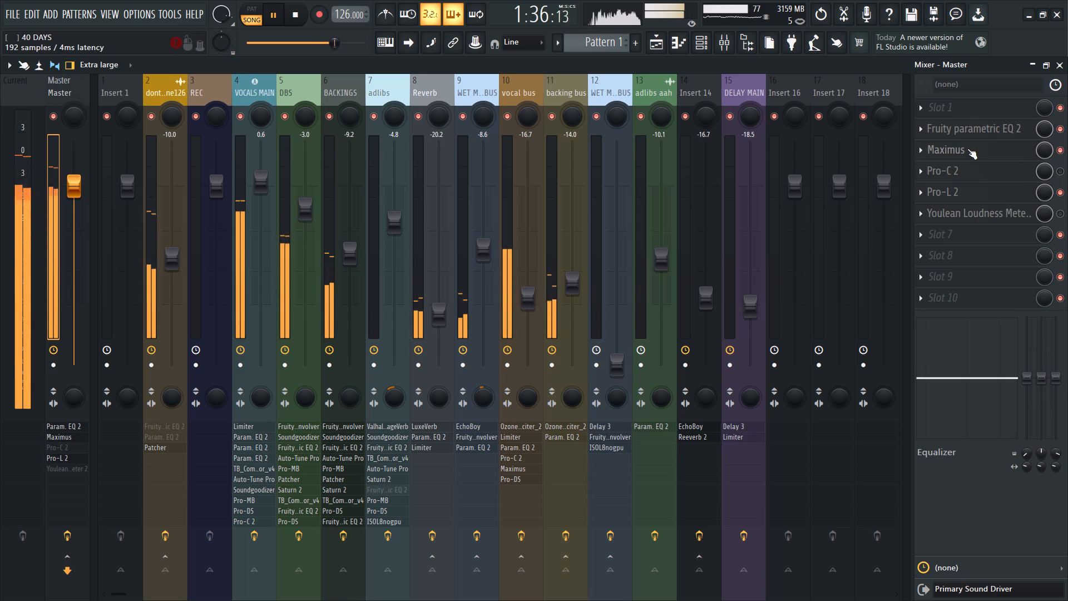
left_click(1056, 147)
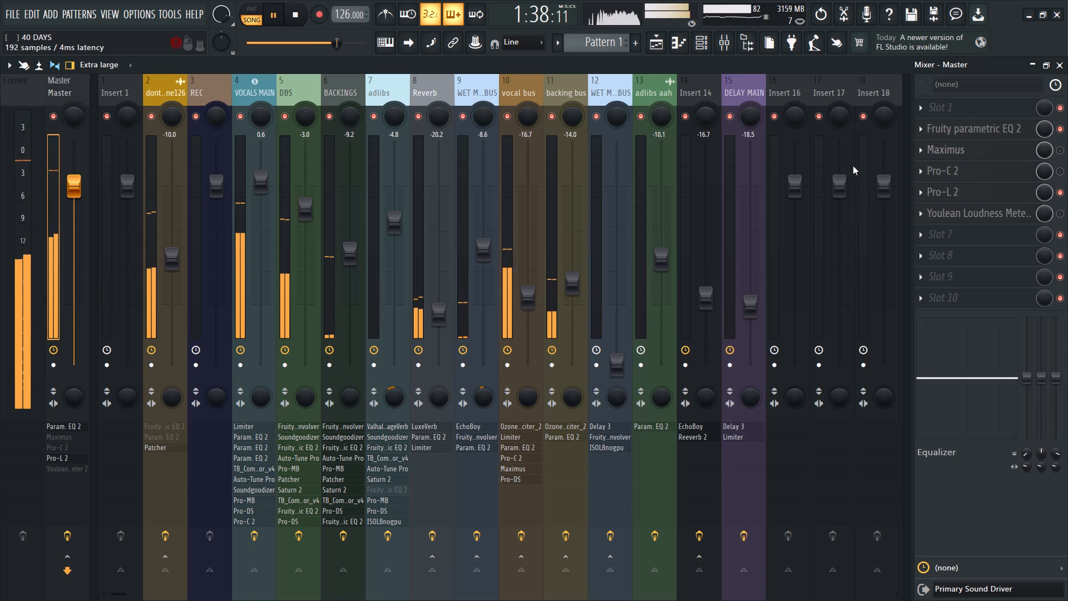
In Maximus on the vocal bus, adjust the low band's post gain and stereo separation, and check the mid band.
left_click(250, 96)
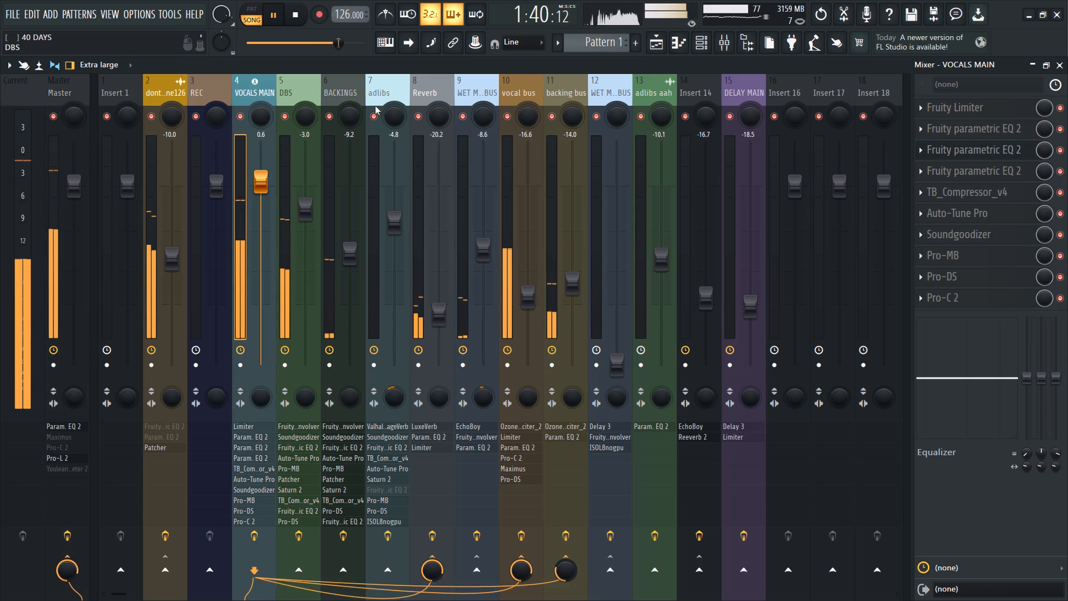
left_click(530, 96)
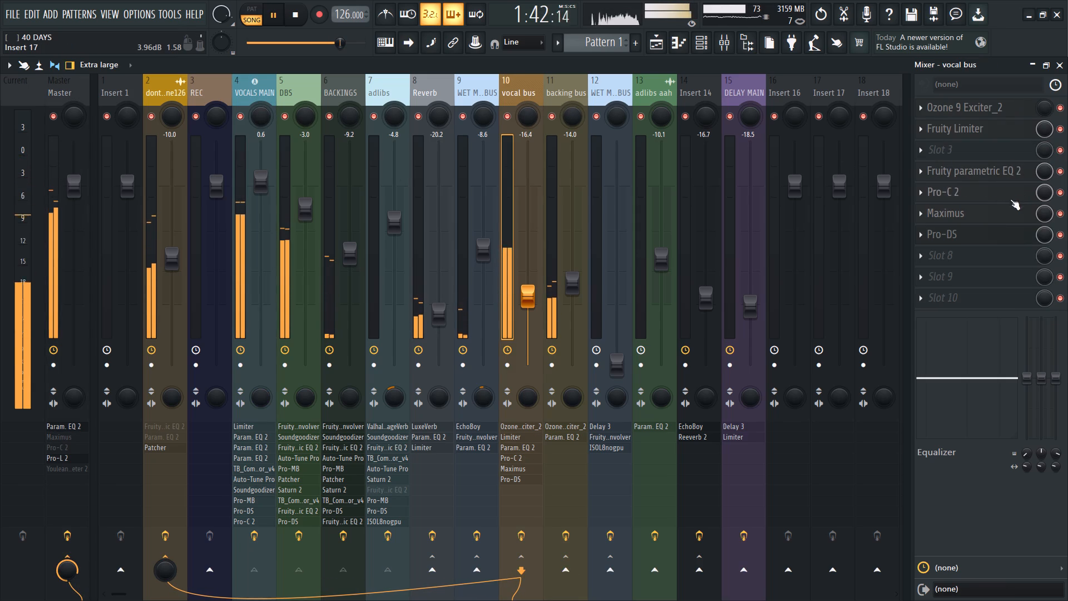
left_click(994, 218)
left_click(177, 273)
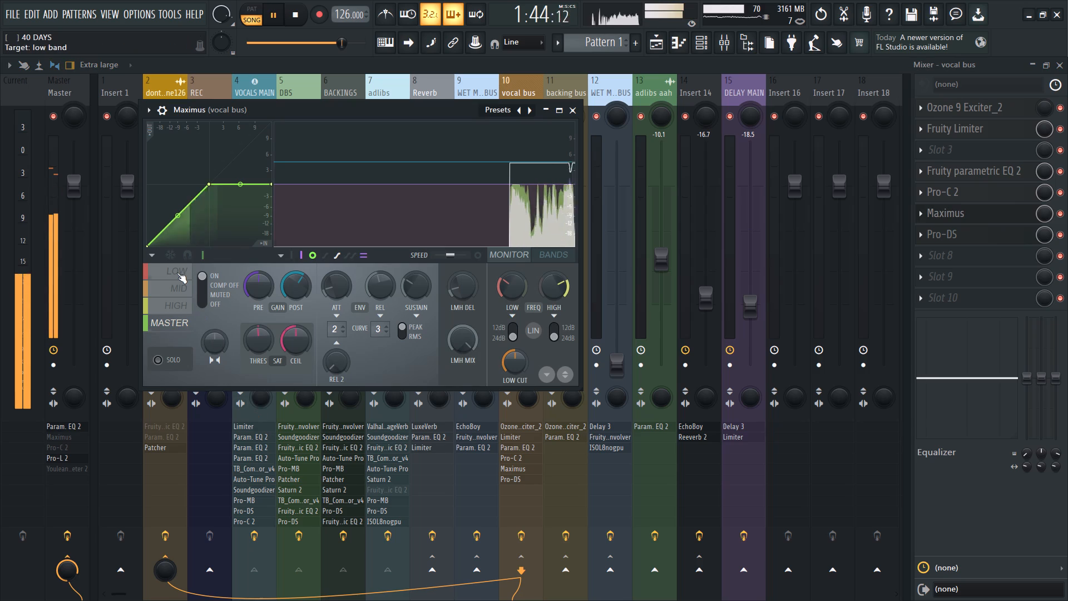
left_click_drag(296, 291, 297, 321)
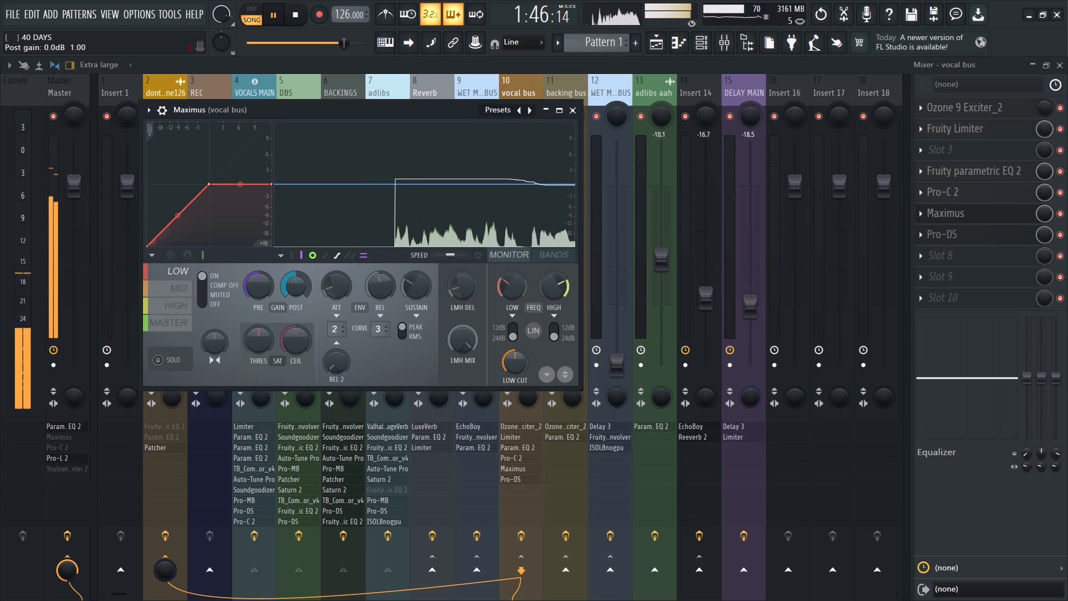
left_click_drag(297, 321, 297, 321)
left_click(296, 290)
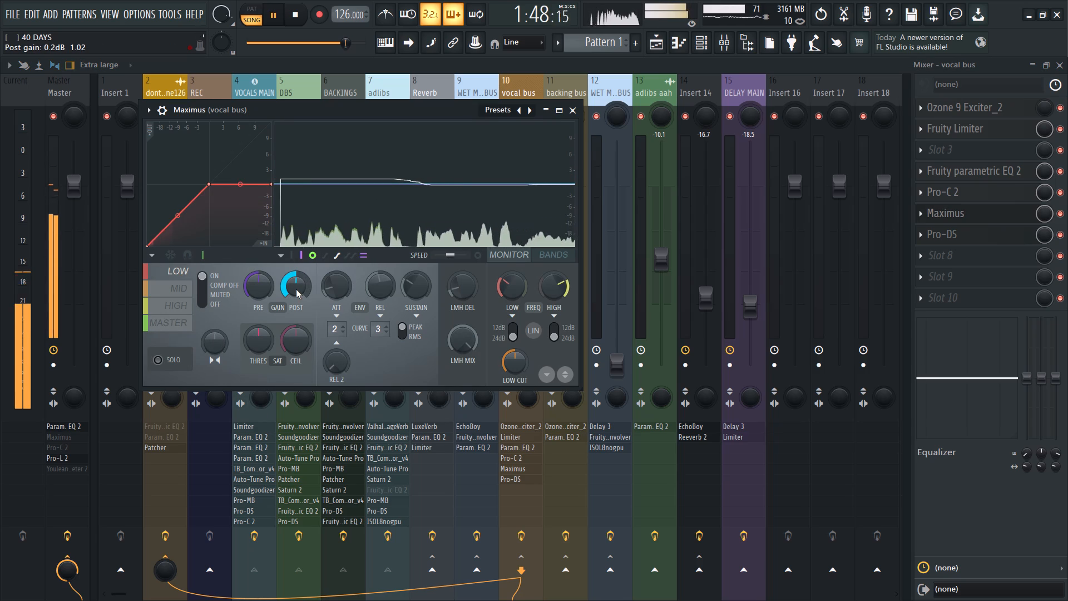
left_click_drag(296, 289, 296, 274)
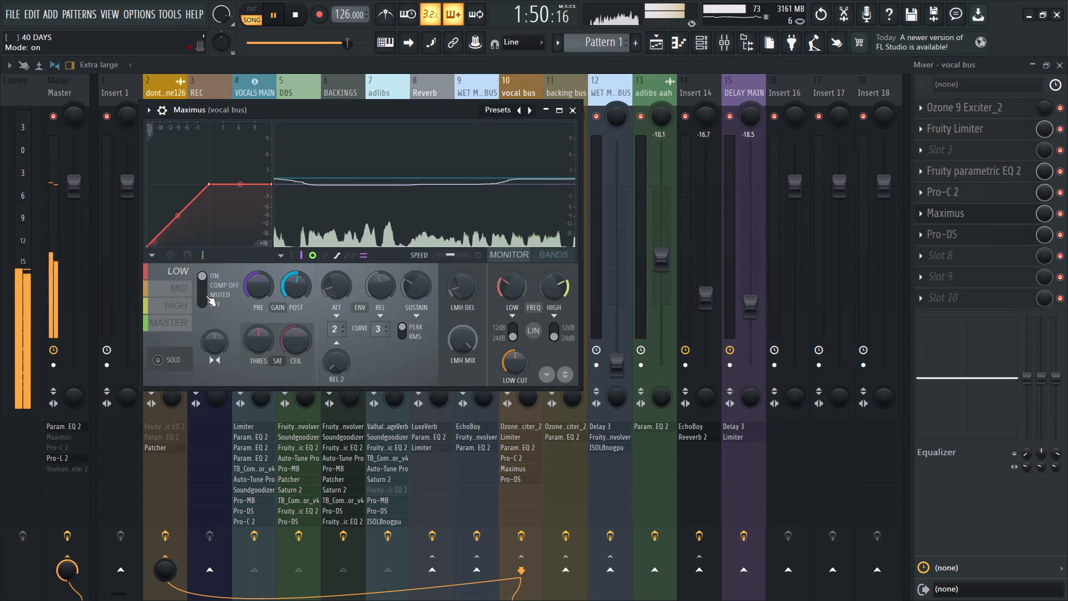
left_click_drag(215, 345, 216, 334)
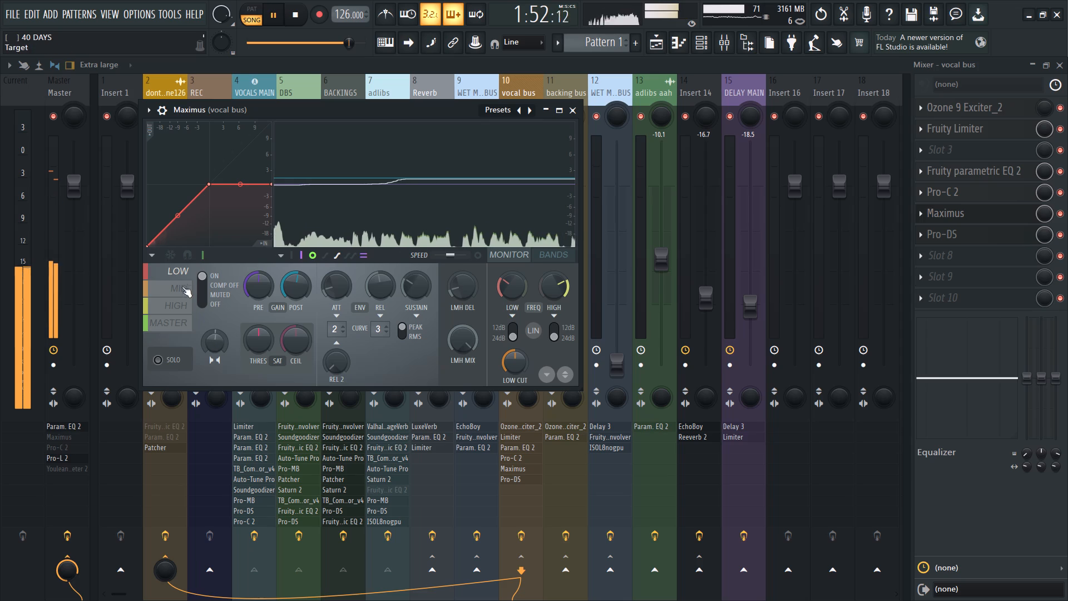
left_click(183, 292)
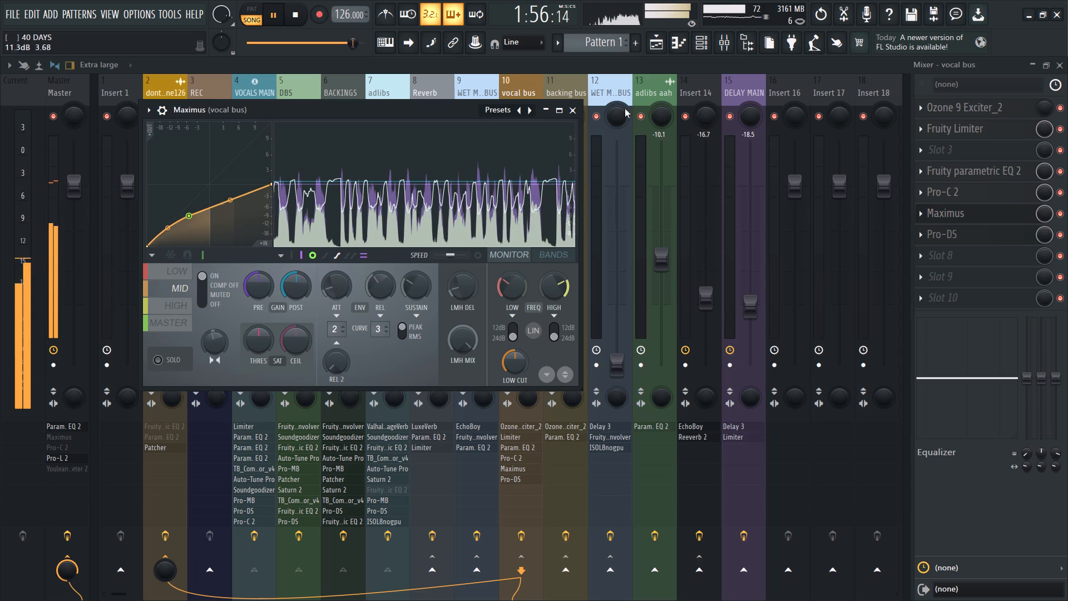
left_click(573, 114)
Restart playback from the beginning of the song and listen through with the vocal bus selected.
key("space")
key("space")
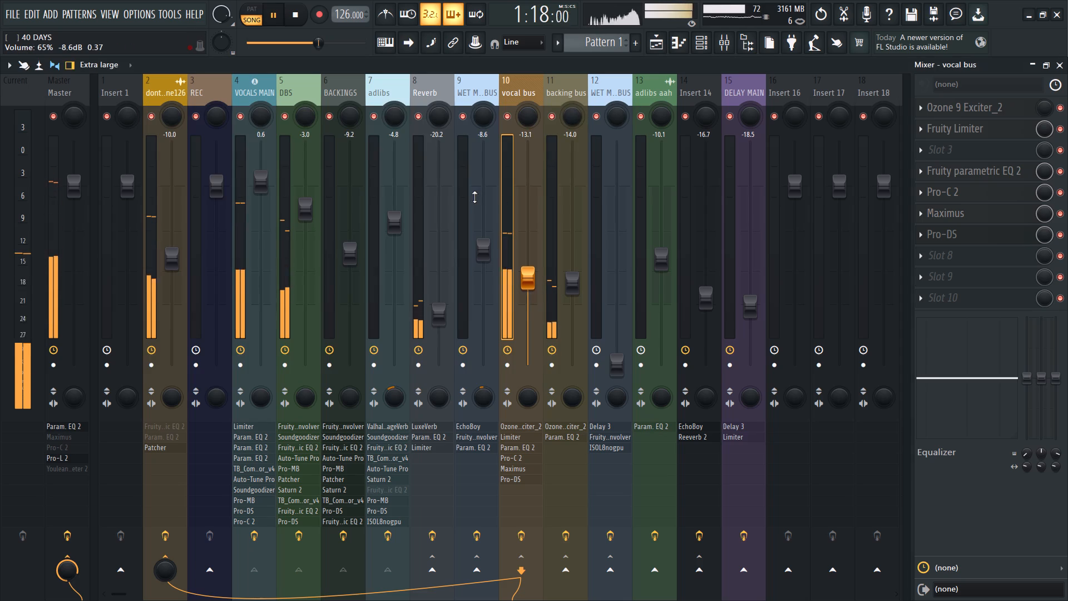
double_click(301, 12)
key("space")
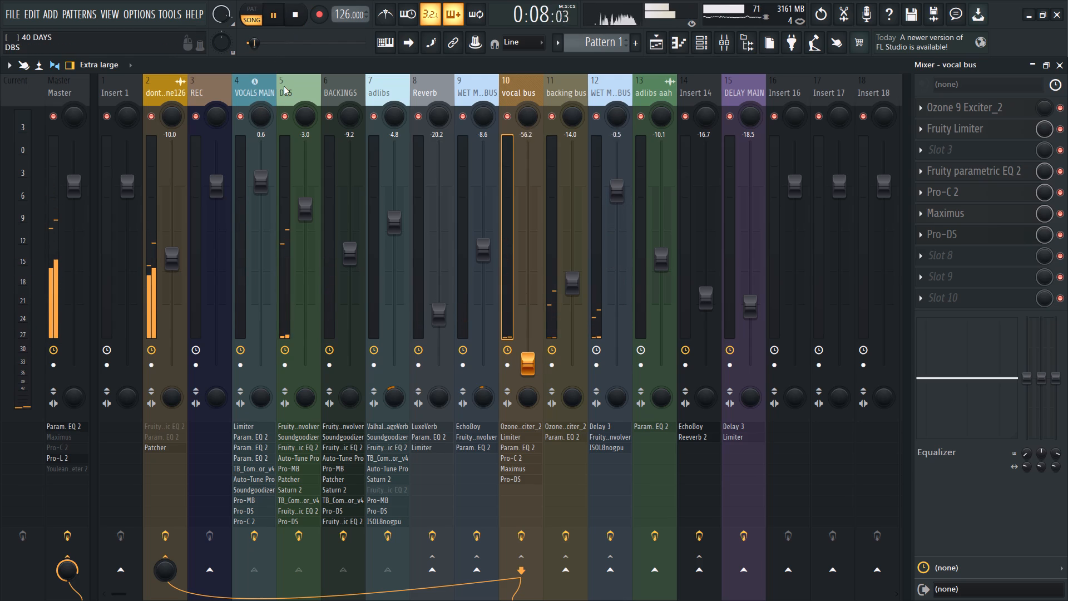
left_click(513, 89)
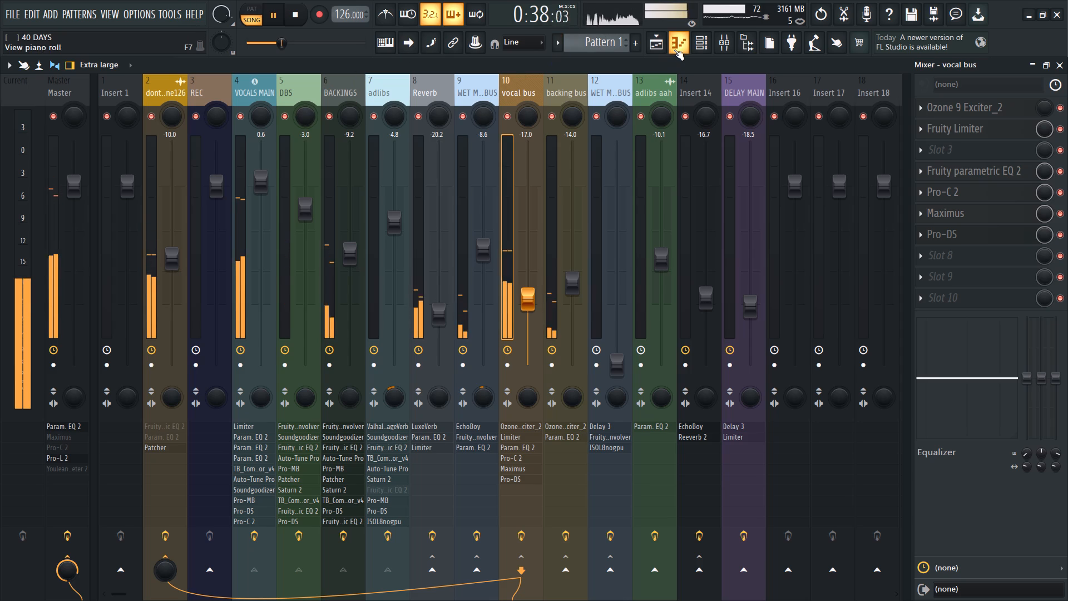
In the playlist, lower the gain of the Track 10 vocal clips between bars 17 and 25 together, bringing the second long clip to 0.4 dB.
left_click(660, 47)
scroll(428, 353, "up", 9)
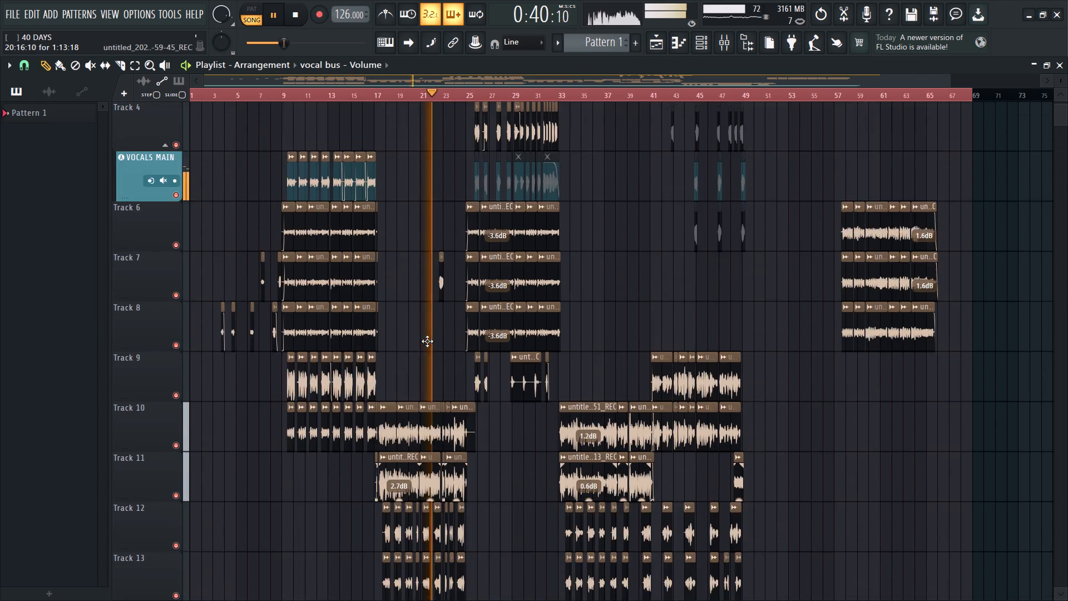
scroll(432, 428, "down", 3)
scroll(417, 380, "up", 8, "ctrl")
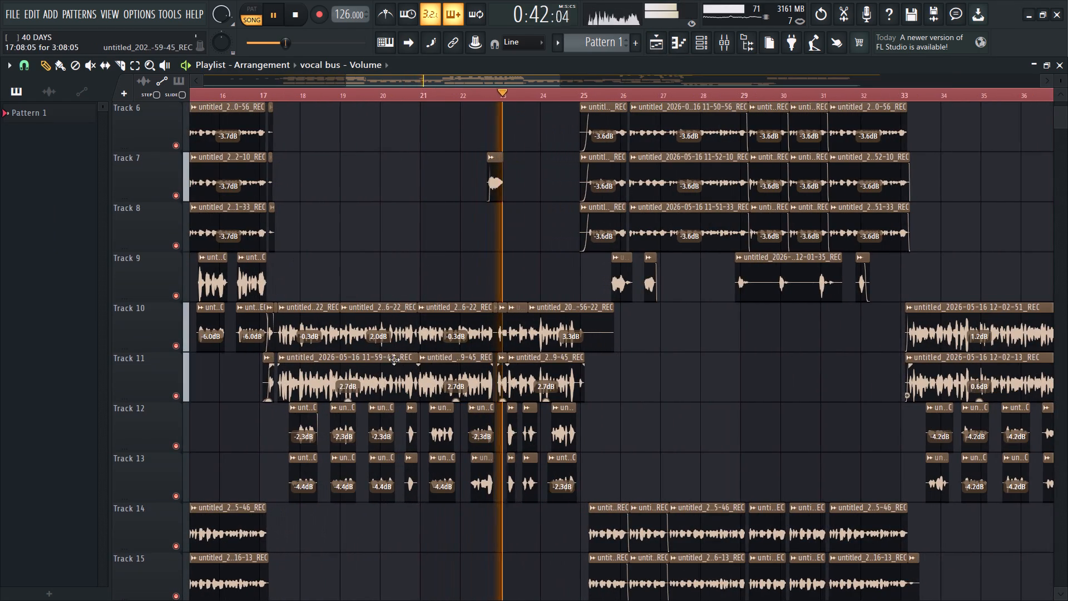
left_click_drag(292, 328, 421, 331, "ctrl")
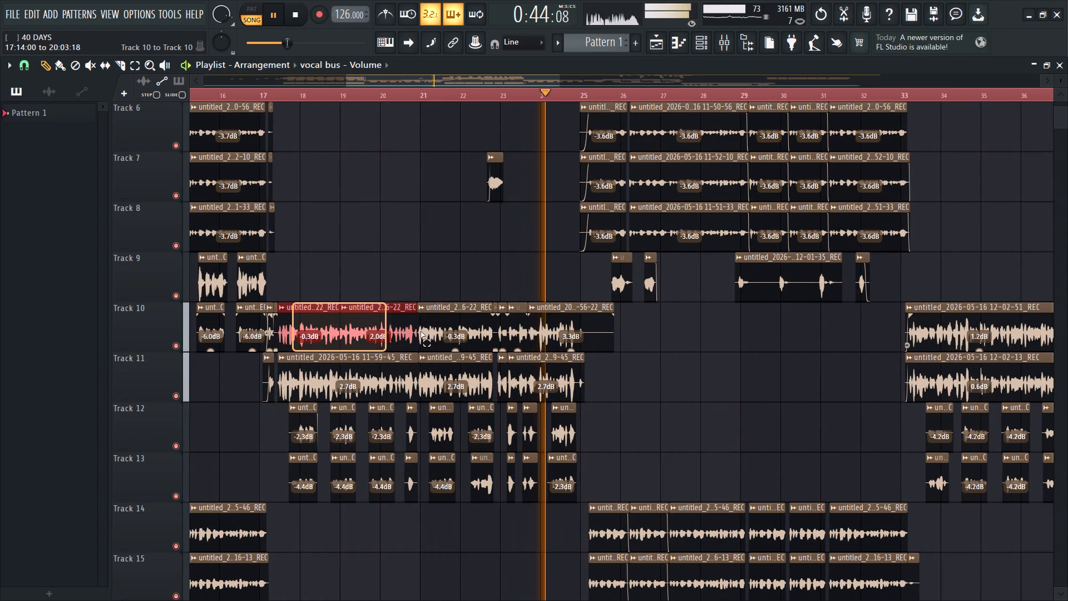
left_click_drag(421, 331, 577, 342, "ctrl")
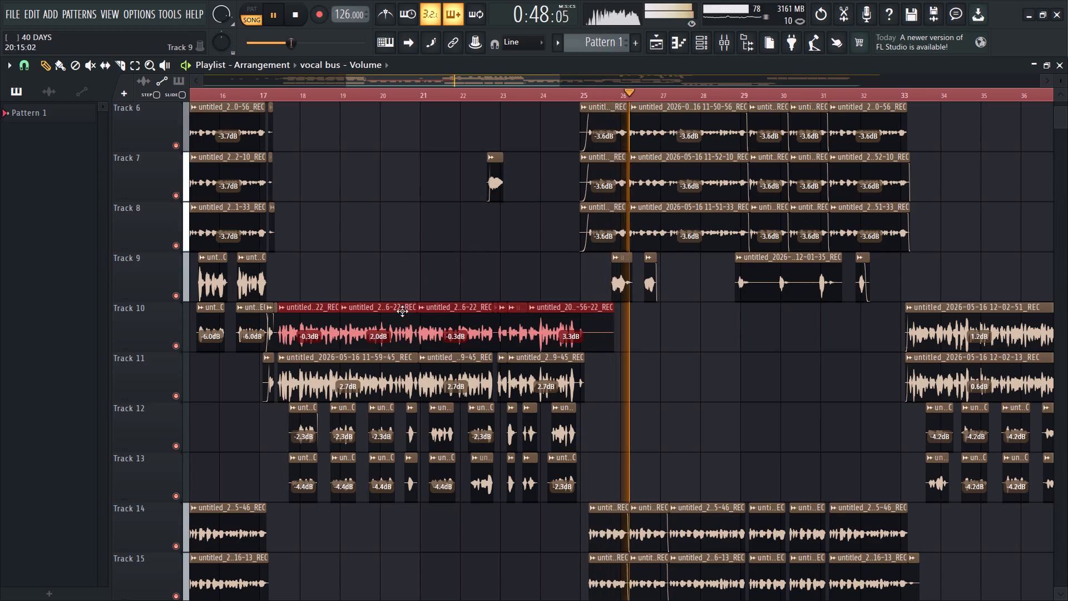
left_click(252, 88)
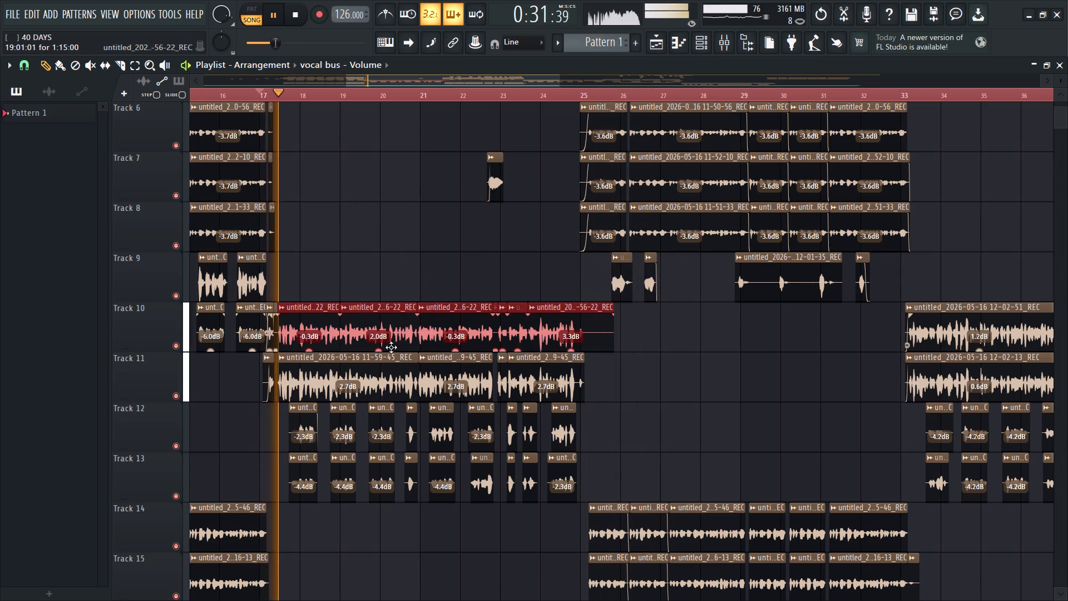
left_click_drag(380, 348, 380, 364)
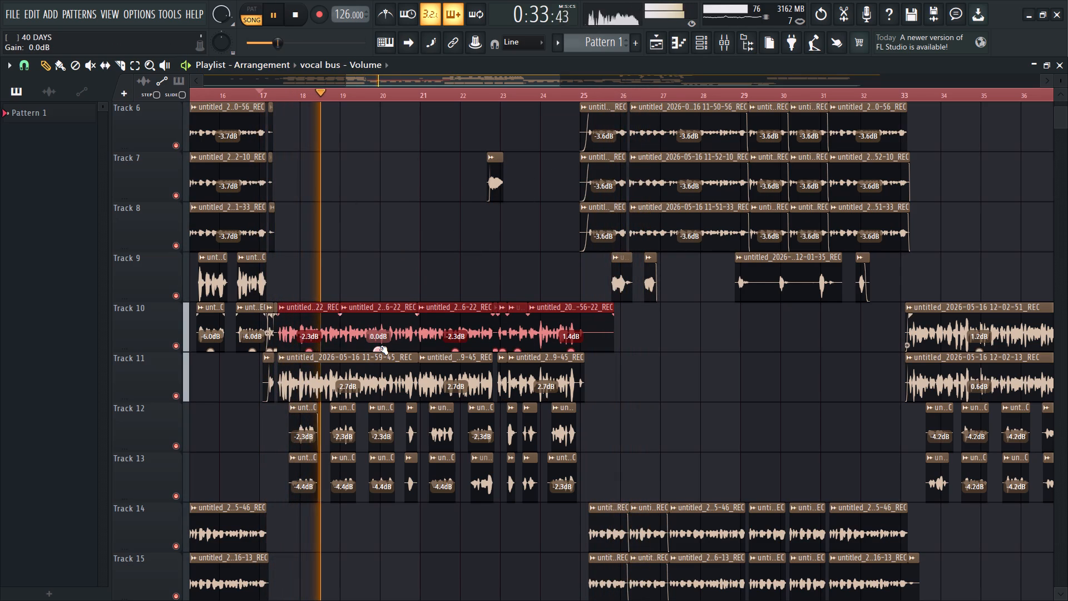
left_click(380, 348)
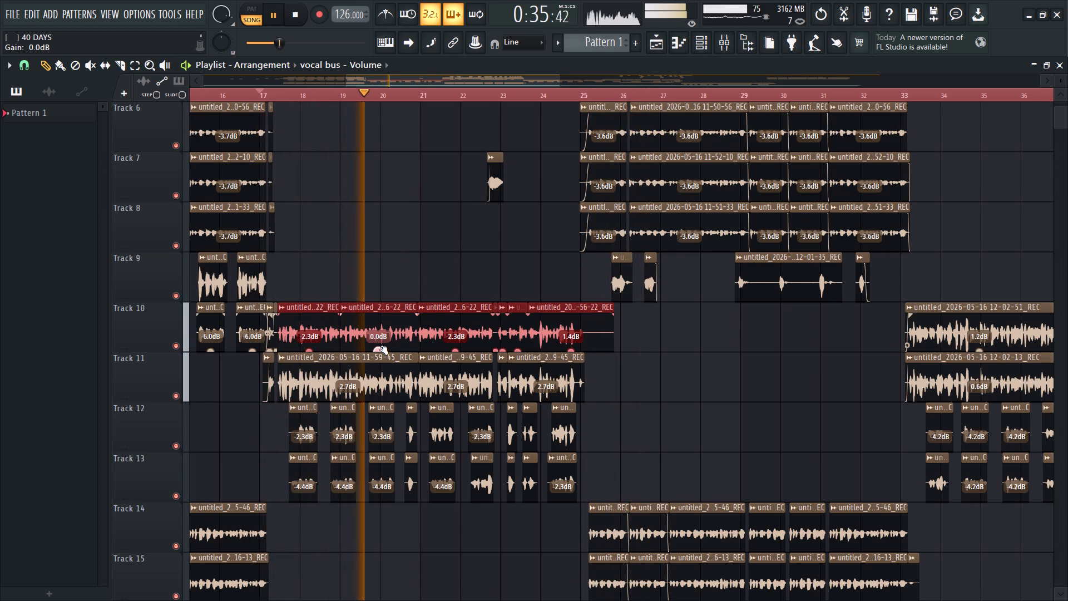
left_click(380, 348)
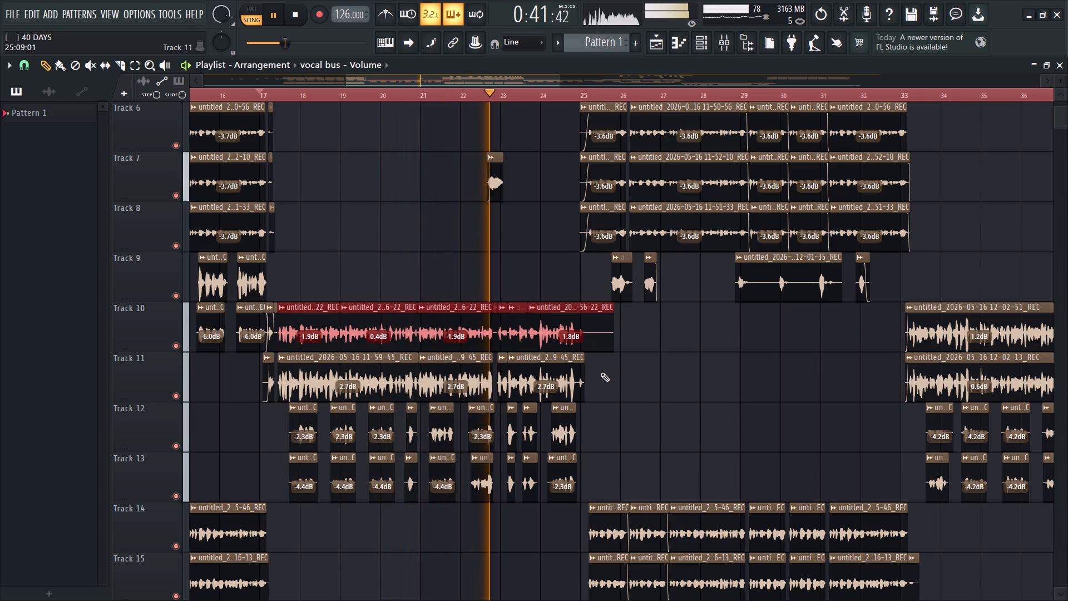
Examine the Fruity Parametric EQ 2 curve on the vocal bus and compare the sound with it bypassed and enabled.
left_click(720, 47)
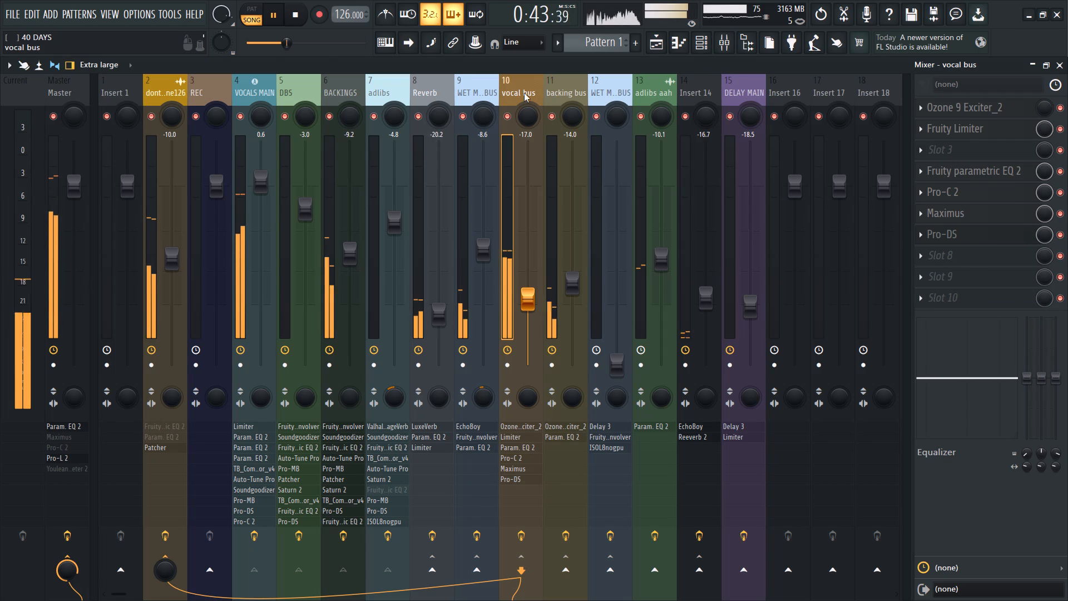
left_click(524, 93)
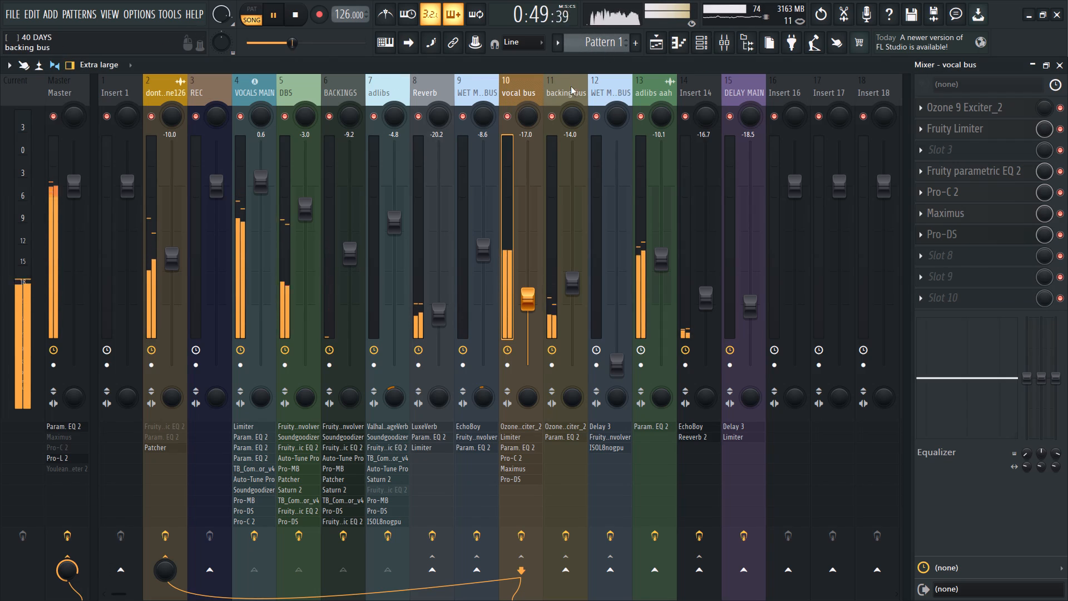
left_click(525, 87)
double_click(956, 169)
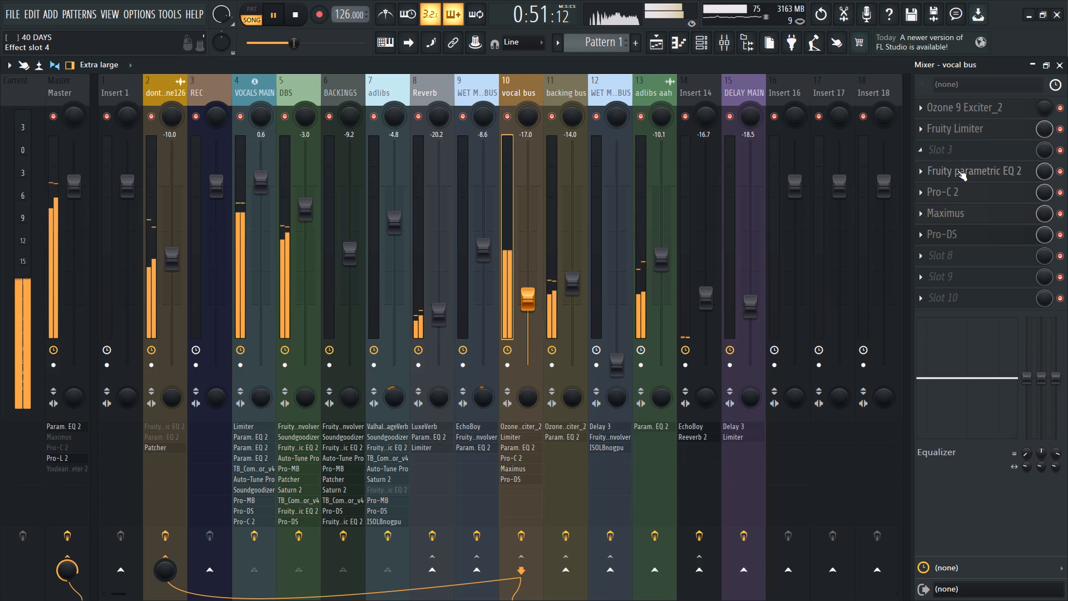
left_click(957, 171)
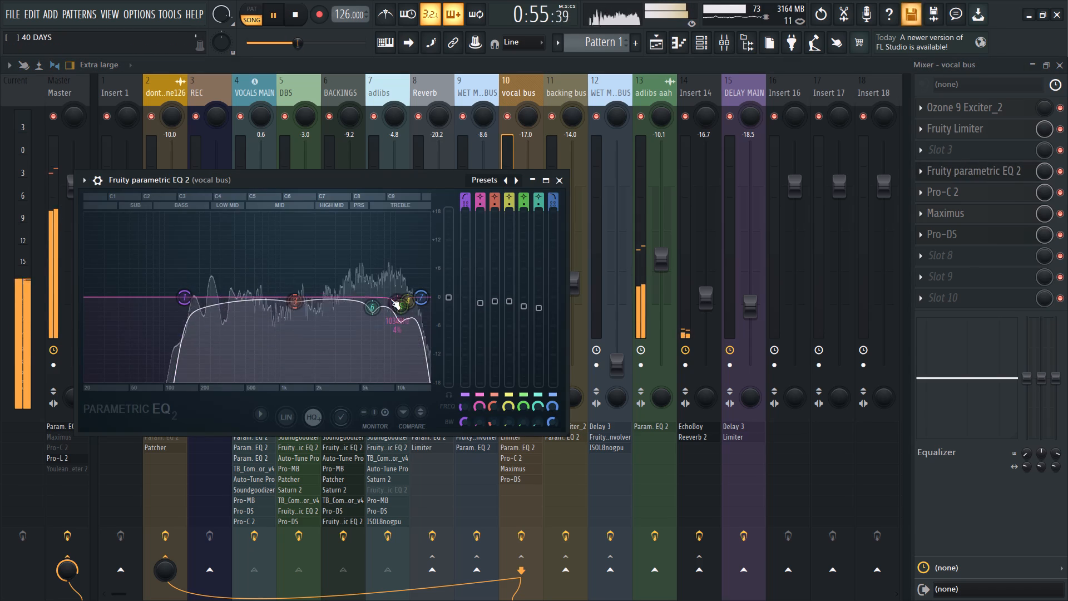
left_click(1060, 179)
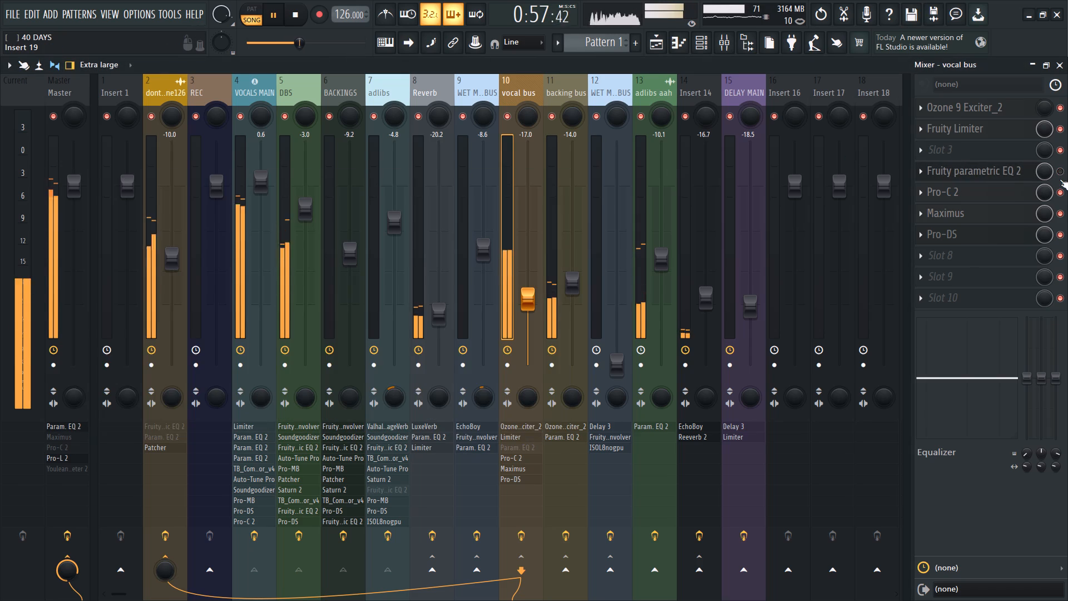
left_click(1060, 179)
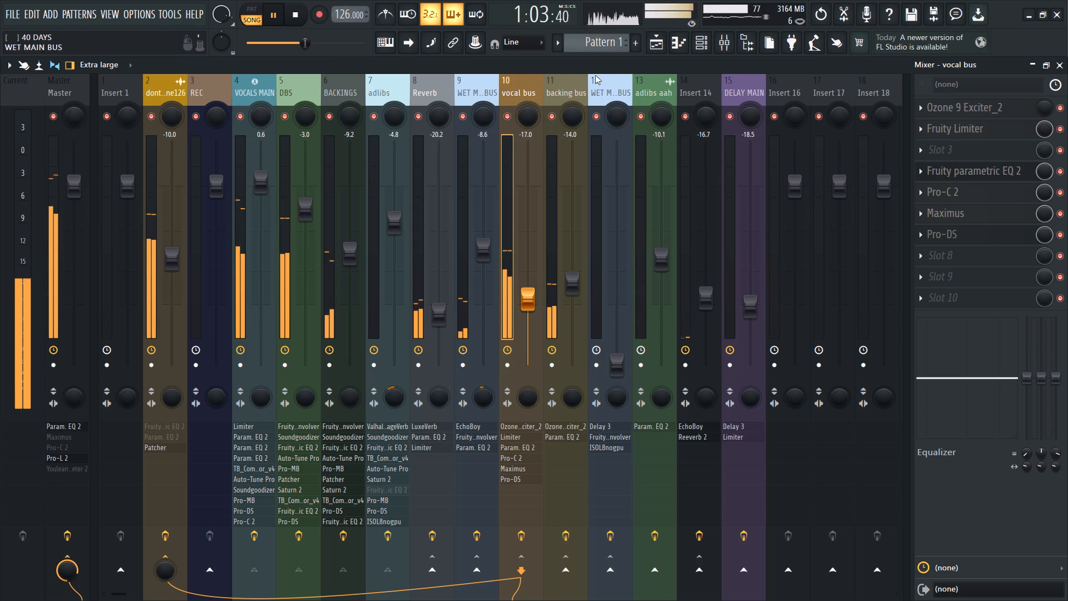
Set the Pro-C 2 threshold on the vocal bus to -13.88 dB and close the plugin.
left_click(974, 195)
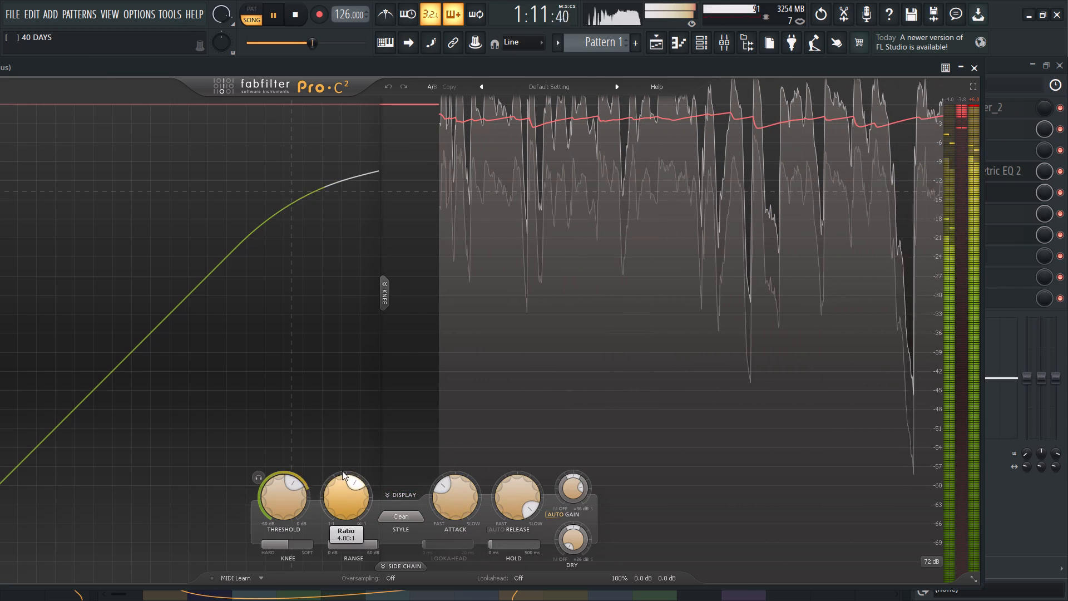
left_click(283, 502)
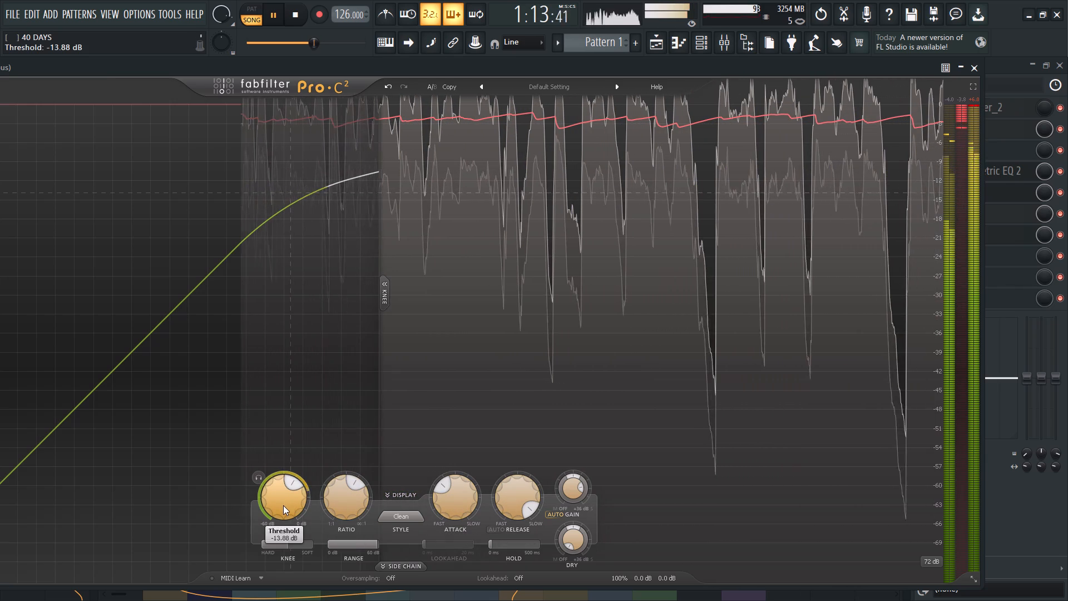
left_click(974, 67)
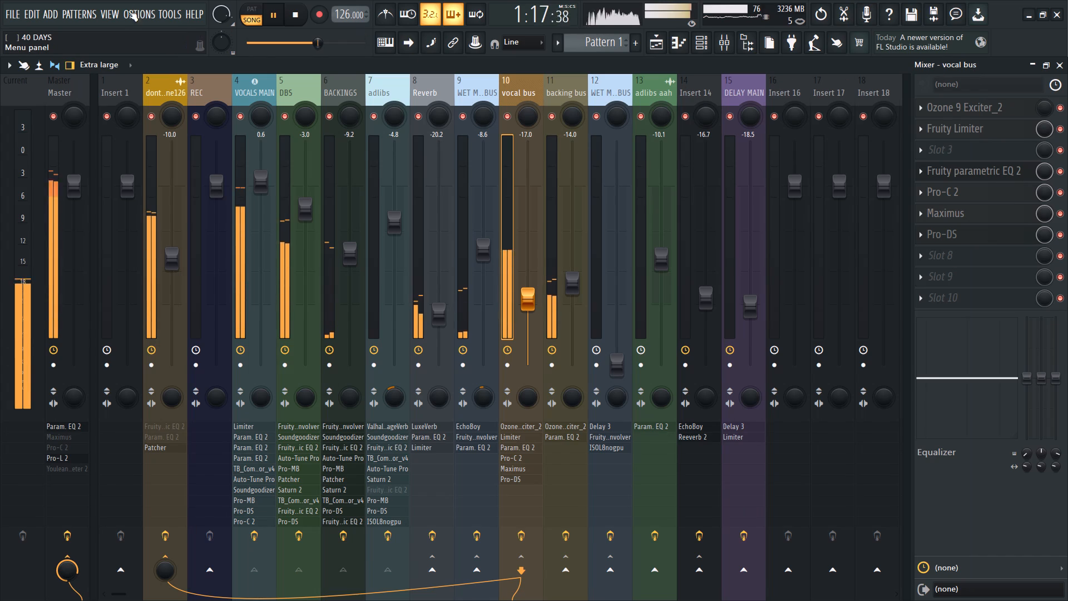
left_click(104, 15)
left_click(162, 239)
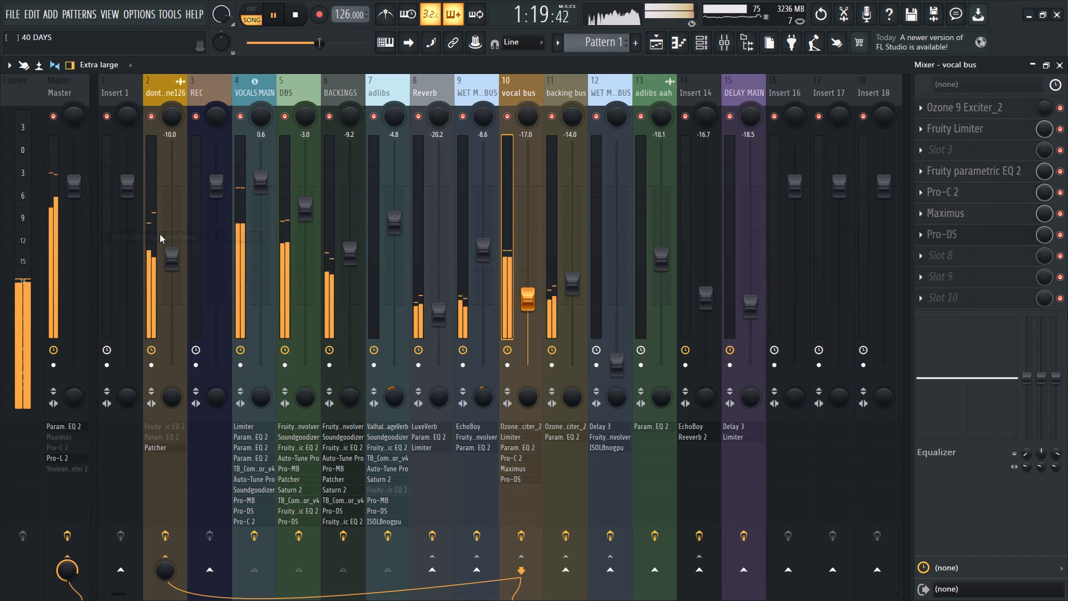
Compare the lead vocal with the DBS track muted and unmuted.
left_click(244, 91)
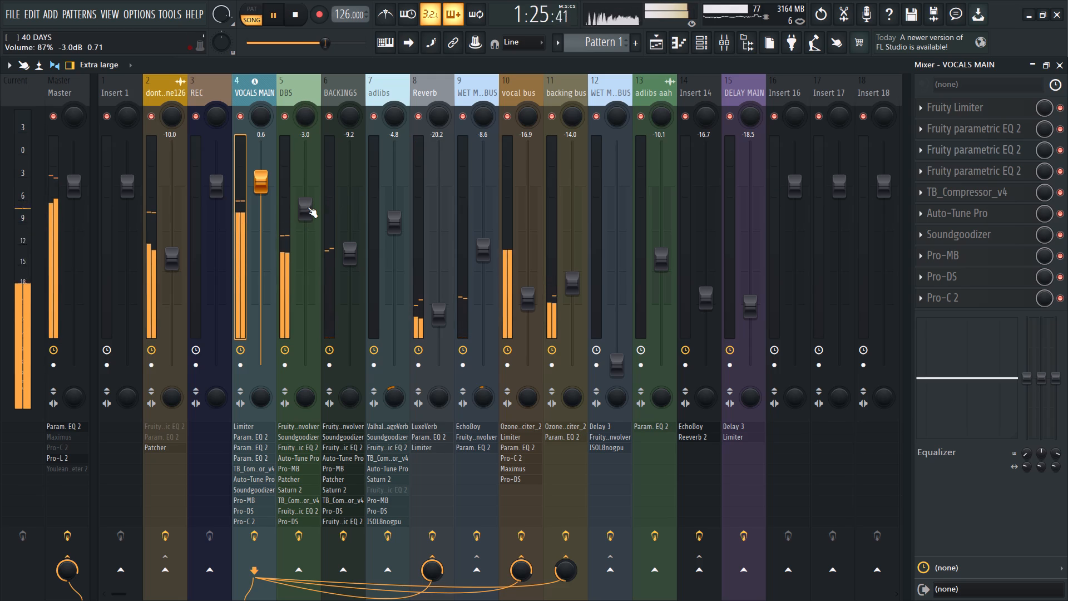
left_click(284, 126)
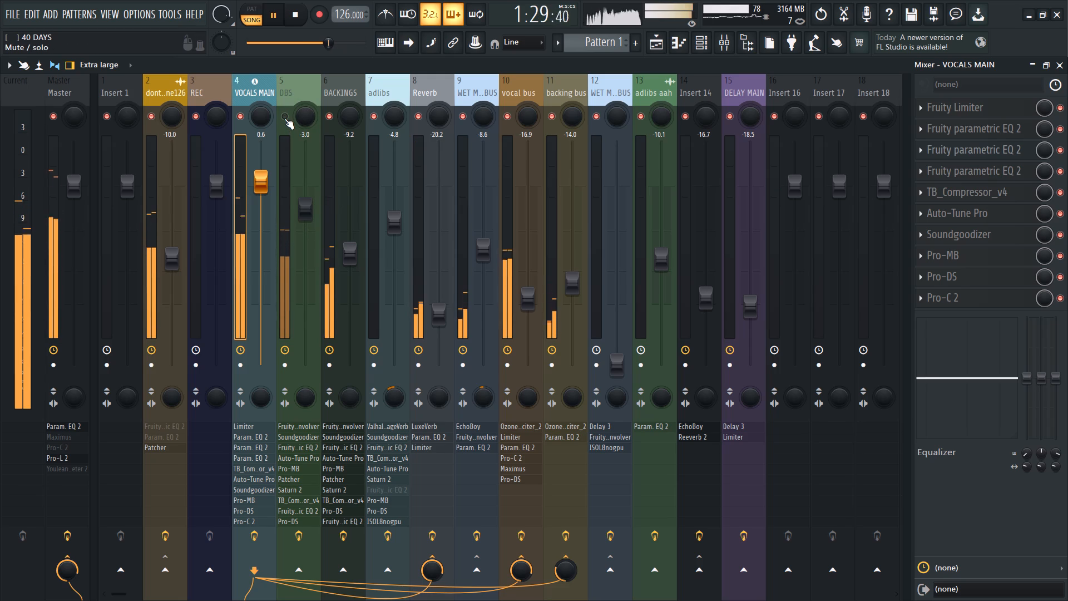
left_click(284, 119)
With VOCALS MAIN muted, move band 2 of the last Parametric EQ 2 on DBS to 1613 Hz, narrow it to 14% and make a slight cut.
left_click(244, 118)
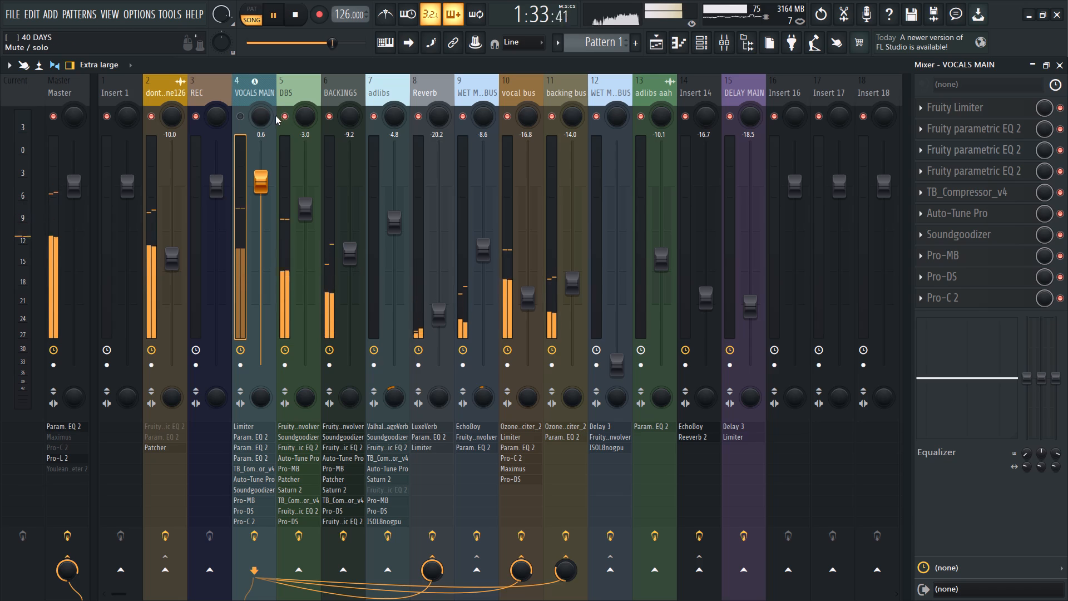
left_click(292, 92)
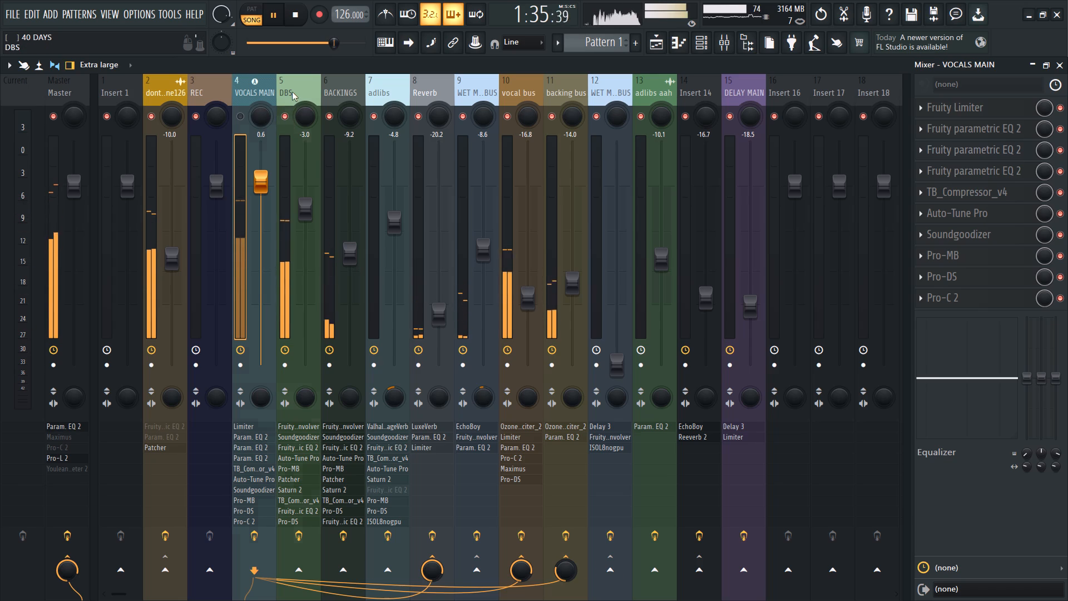
left_click(989, 275)
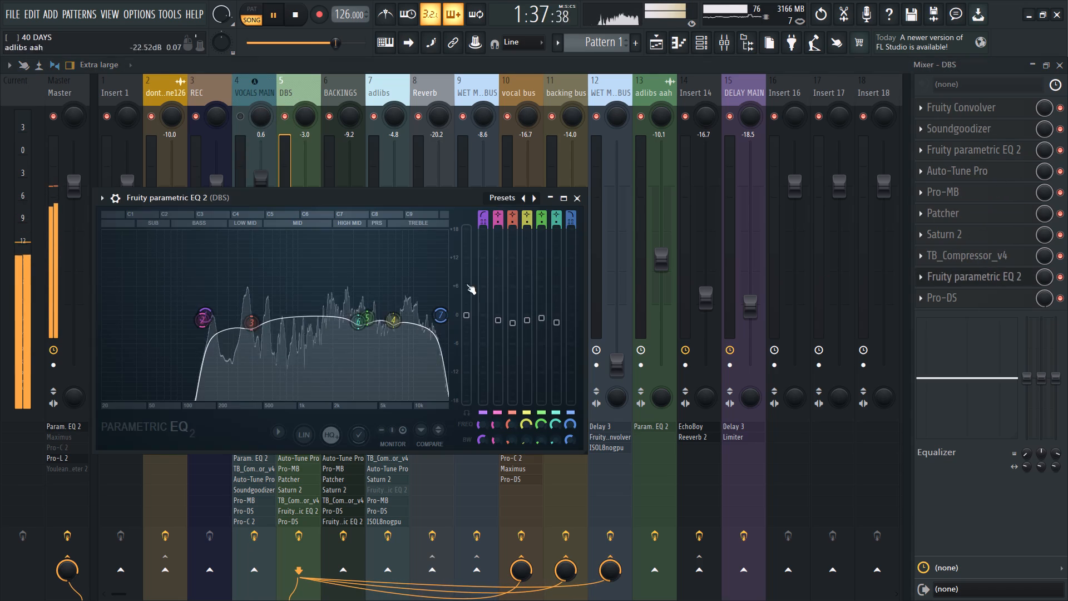
right_click(211, 331)
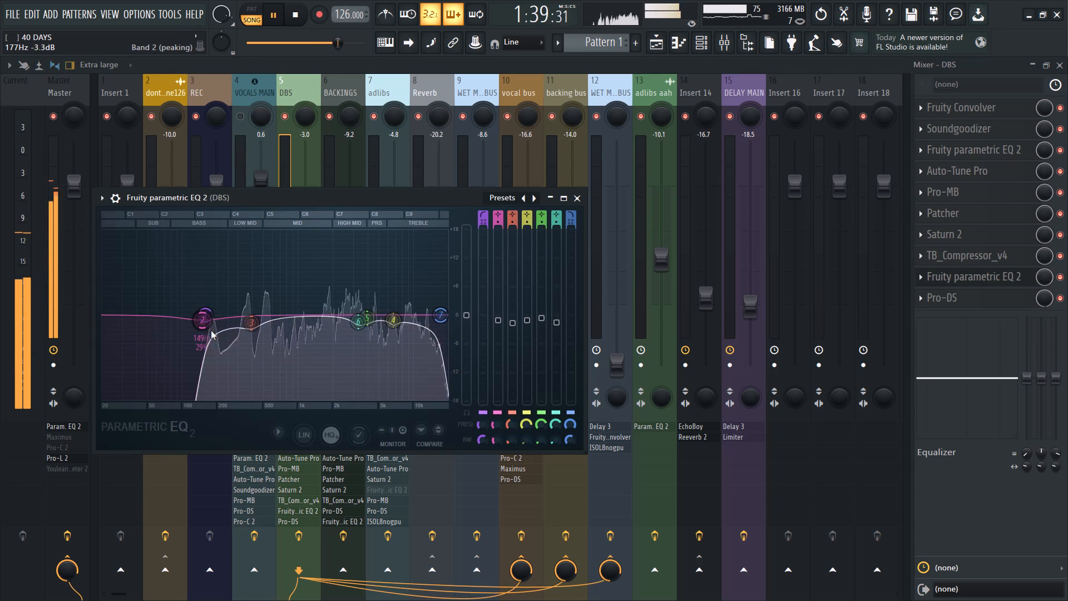
left_click(212, 335)
left_click_drag(198, 318, 200, 314)
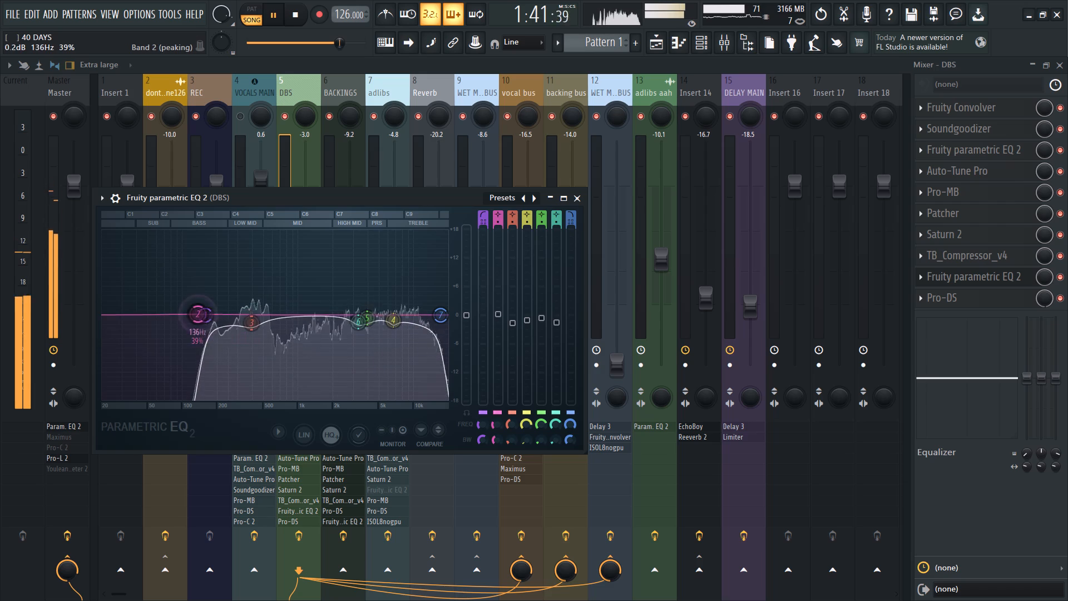
left_click_drag(200, 314, 538, 84)
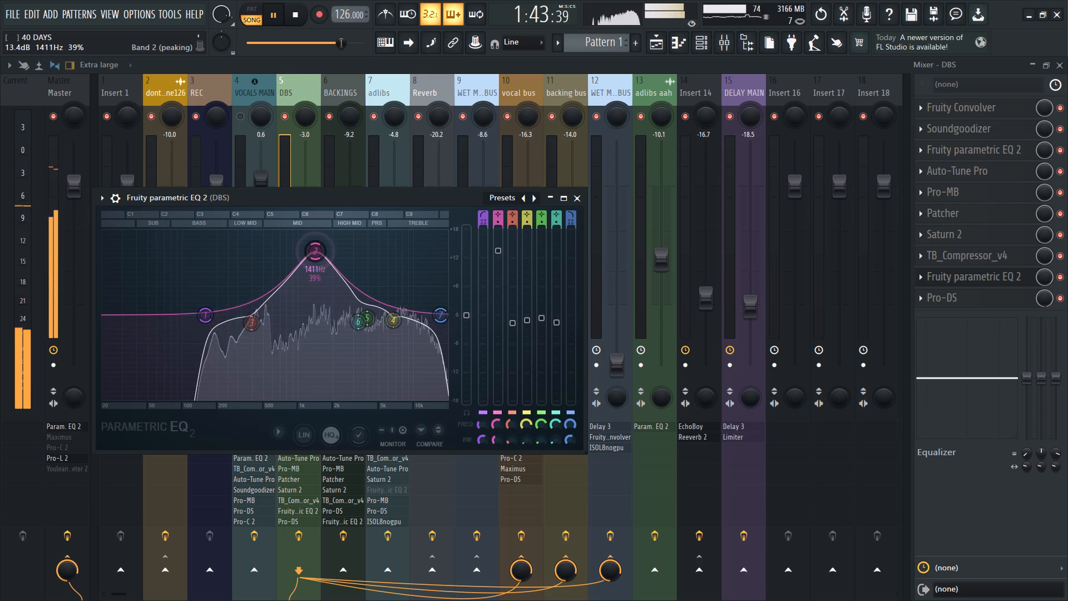
left_click_drag(538, 84, 557, 82)
scroll(323, 250, "down", 5)
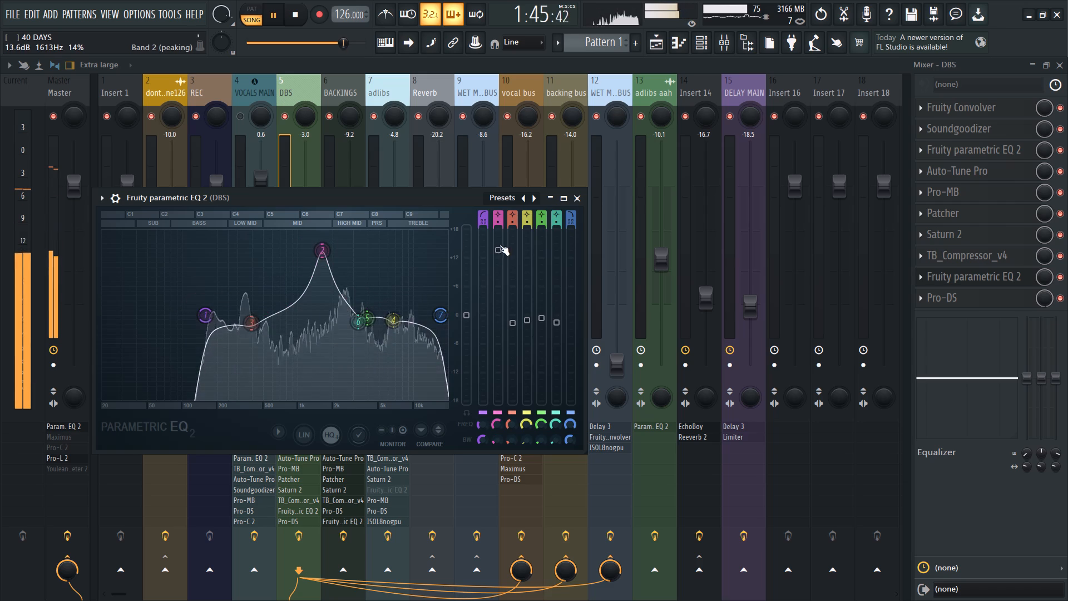
left_click_drag(498, 253, 518, 541)
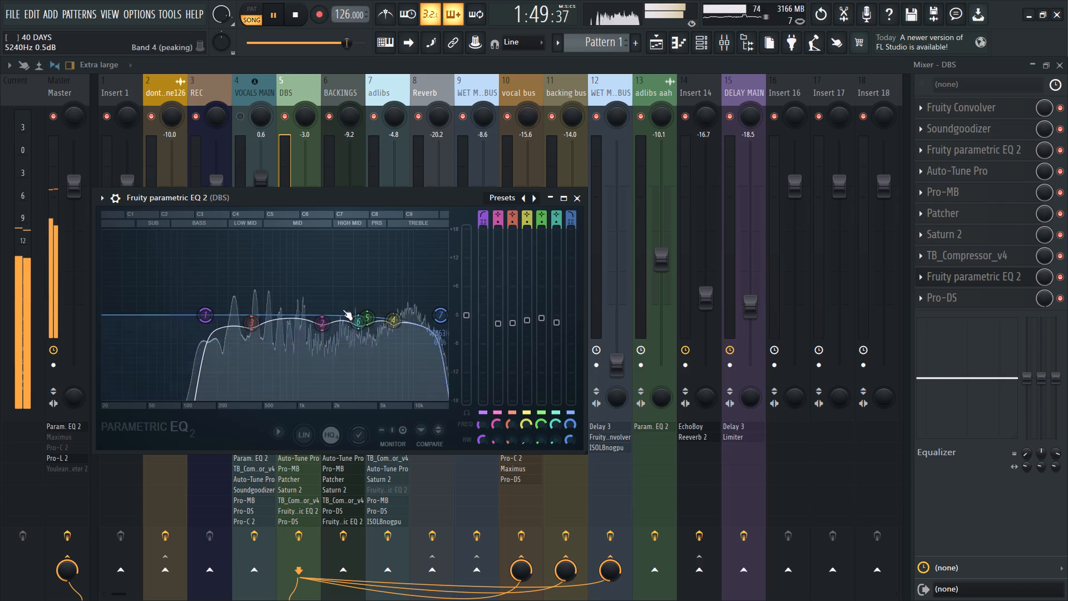
Raise the high-pass frequency of the DBS EQ slightly and unmute VOCALS MAIN.
left_click_drag(197, 319, 202, 322)
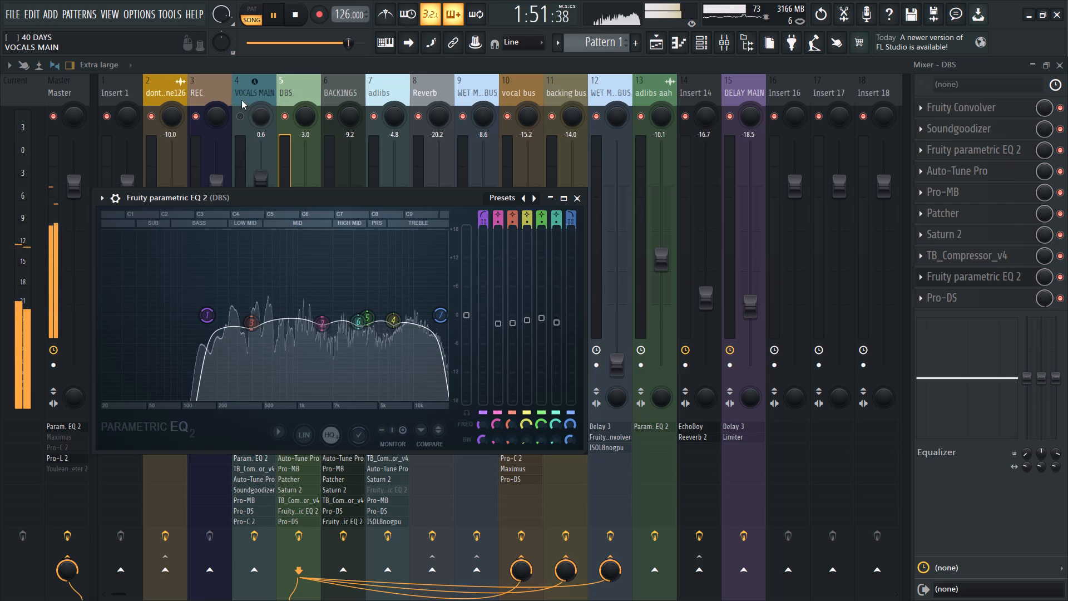
left_click(239, 115)
Examine the three Parametric EQ 2 curves on VOCALS MAIN and restart playback to hear the vocal against the first one.
left_click(253, 88)
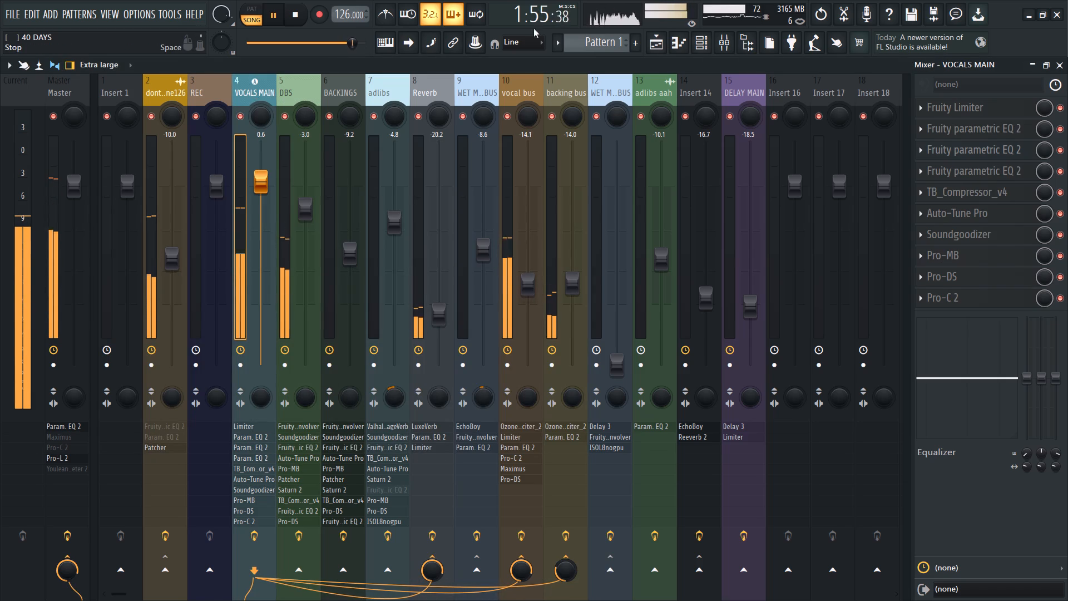
left_click(1001, 170)
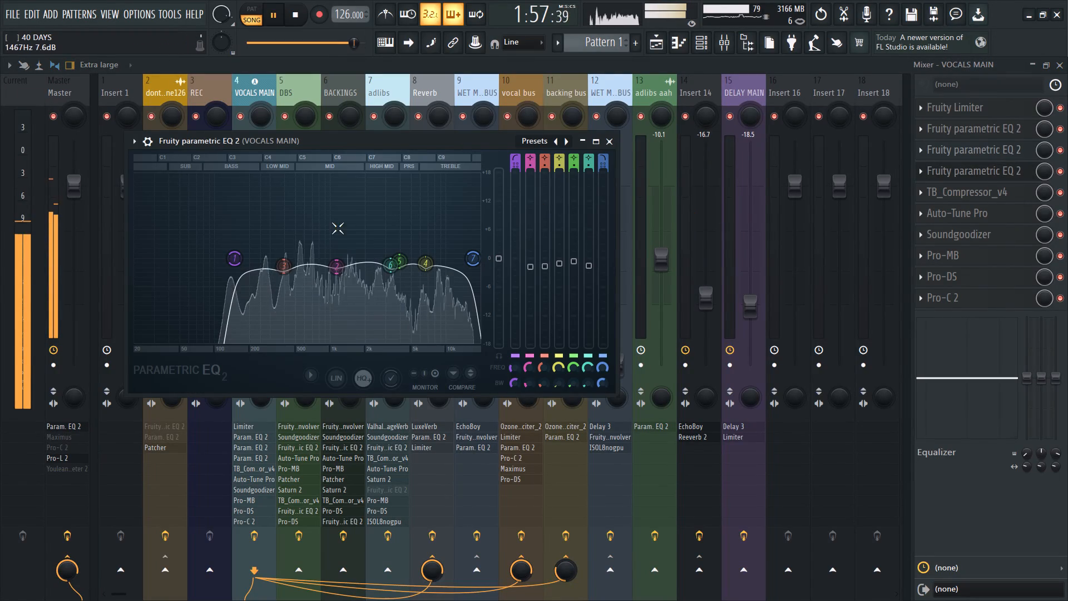
left_click(953, 148)
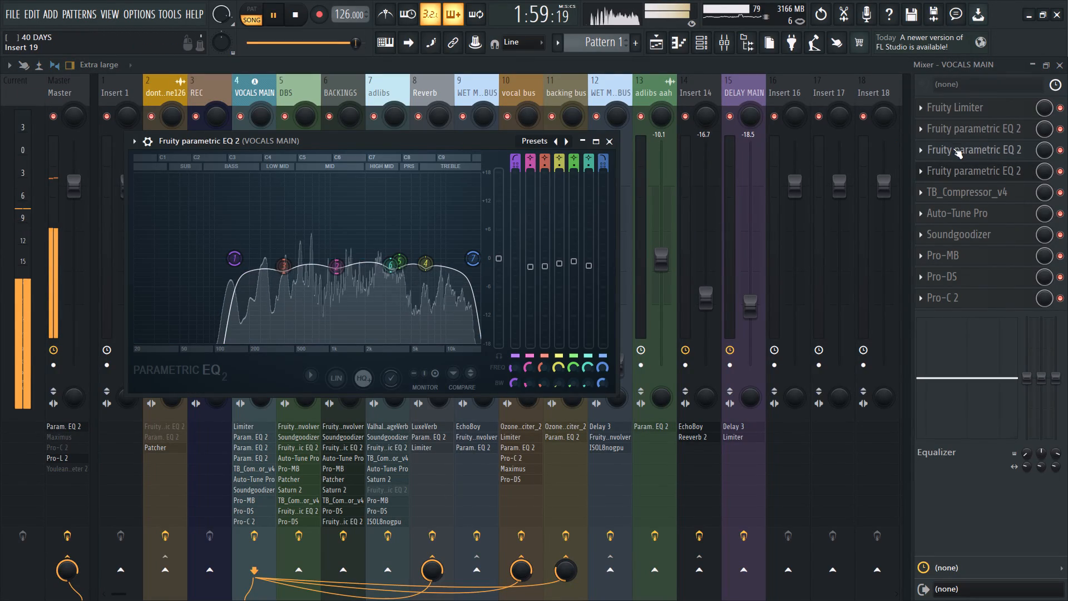
left_click(141, 263)
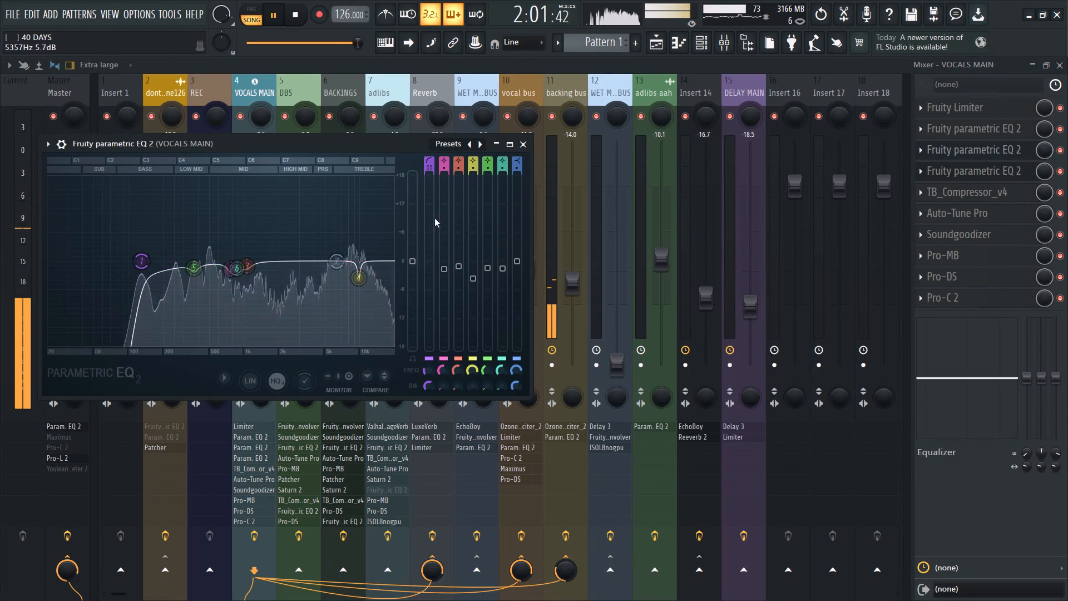
left_click(958, 134)
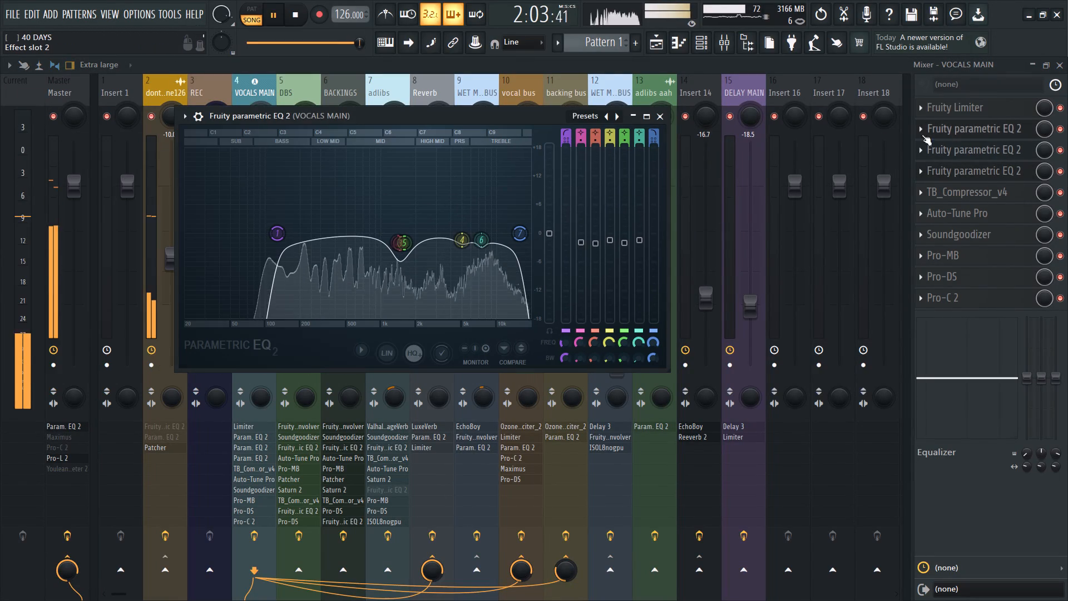
key("space")
key("space")
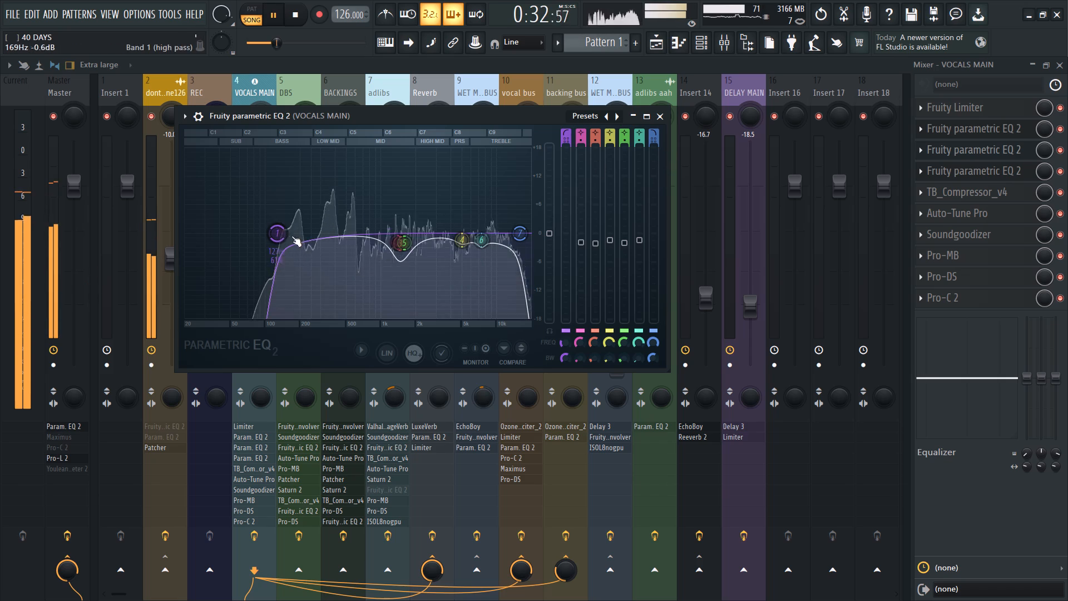
Enable Youlean Loudness Meter 2 on the Master track and read the mix's loudness.
left_click(659, 116)
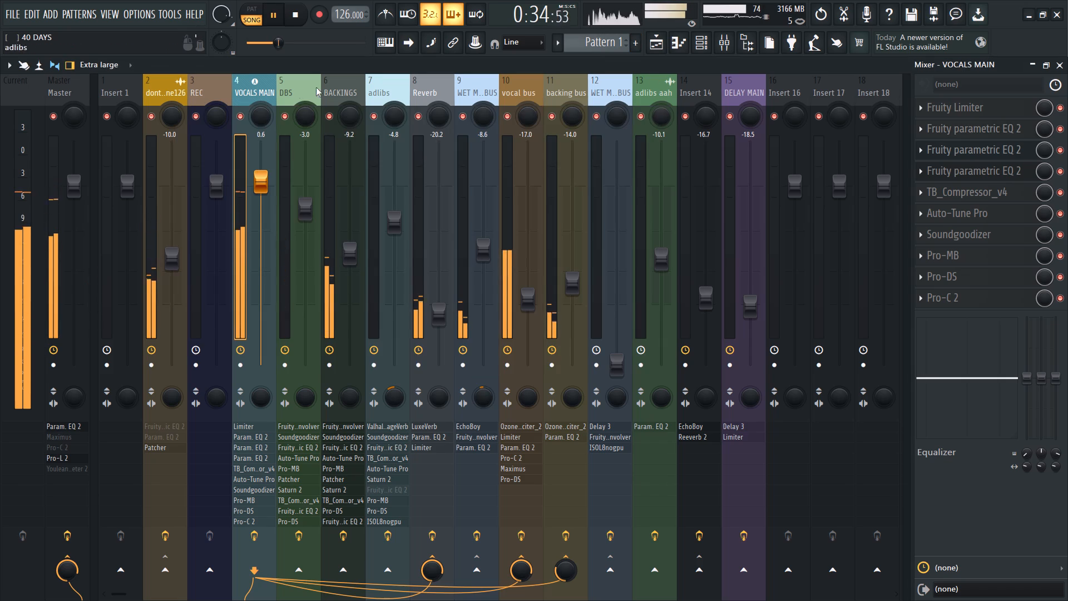
left_click(70, 90)
left_click(1058, 214)
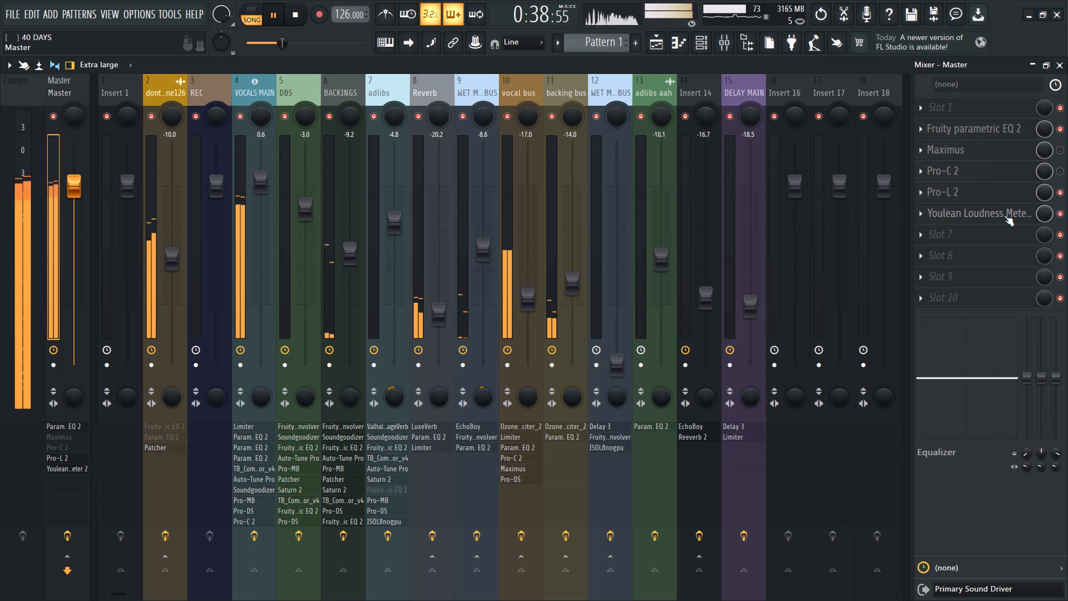
left_click(999, 215)
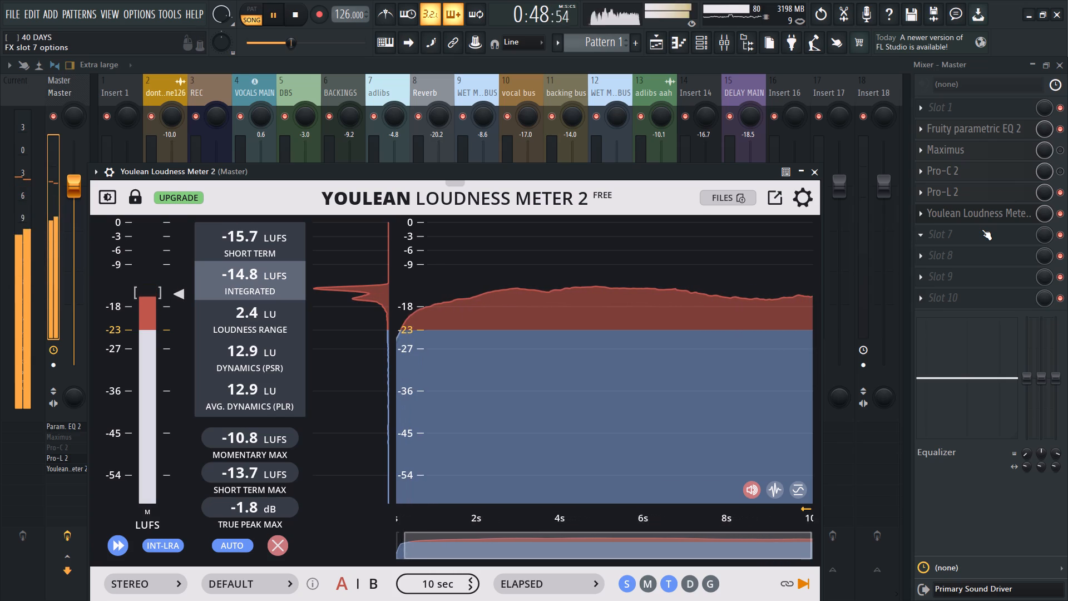
In the Master's Pro-L 2, turn on True Peak Limiting and set the gain to +3.0 dB.
left_click(996, 196)
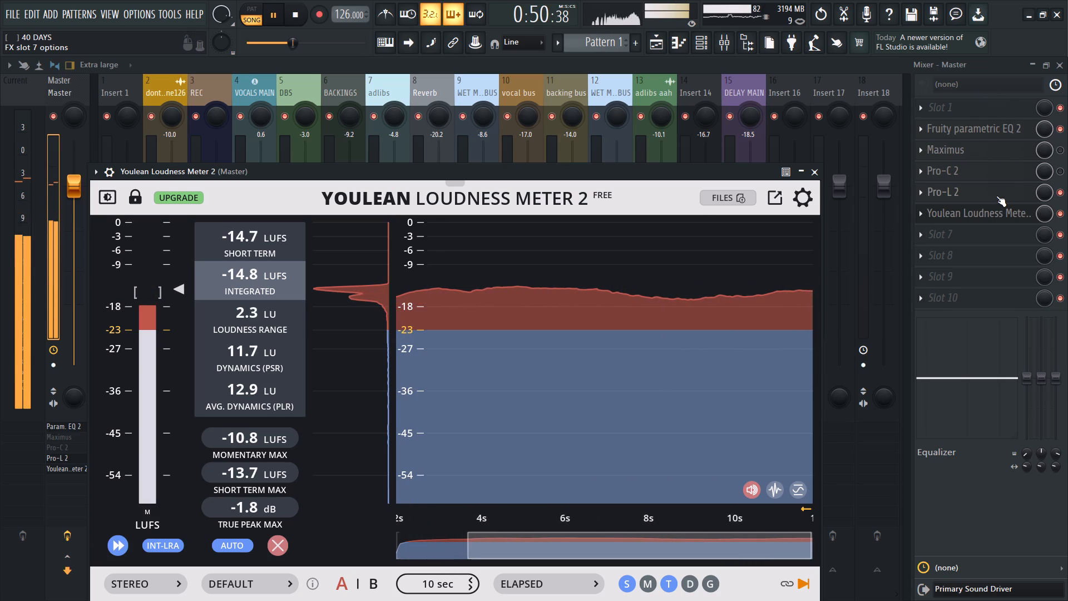
left_click(307, 453)
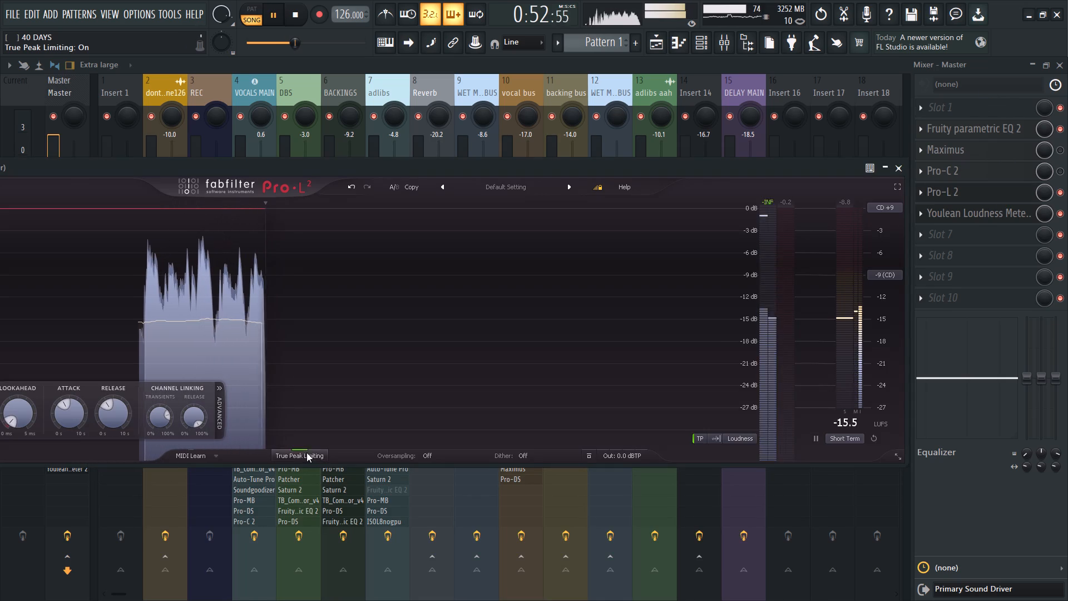
left_click_drag(279, 168, 410, 136)
left_click_drag(90, 320, 91, 309)
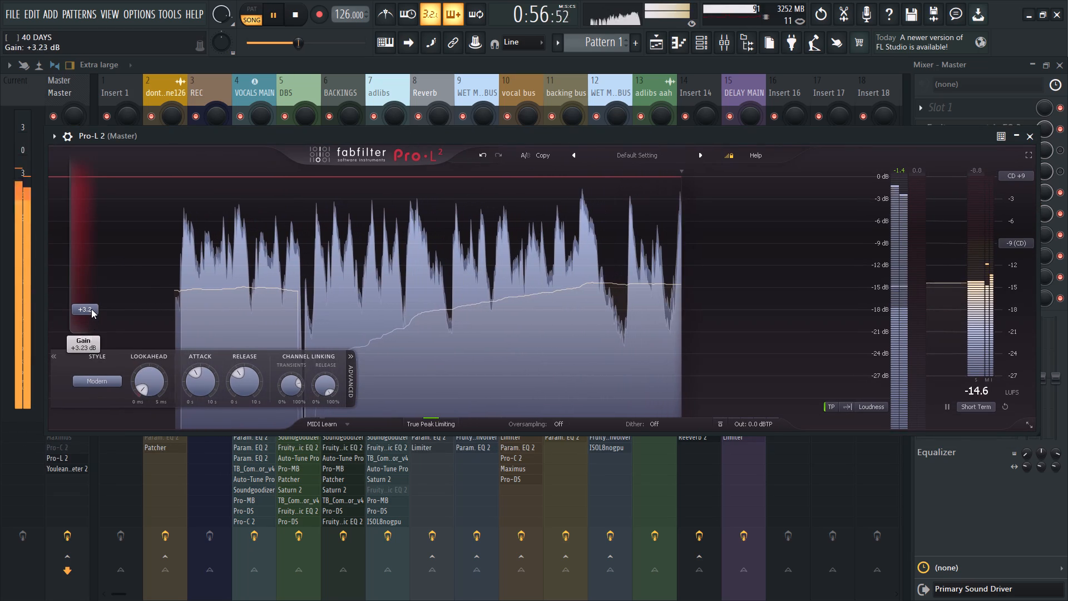
left_click_drag(91, 309, 91, 308)
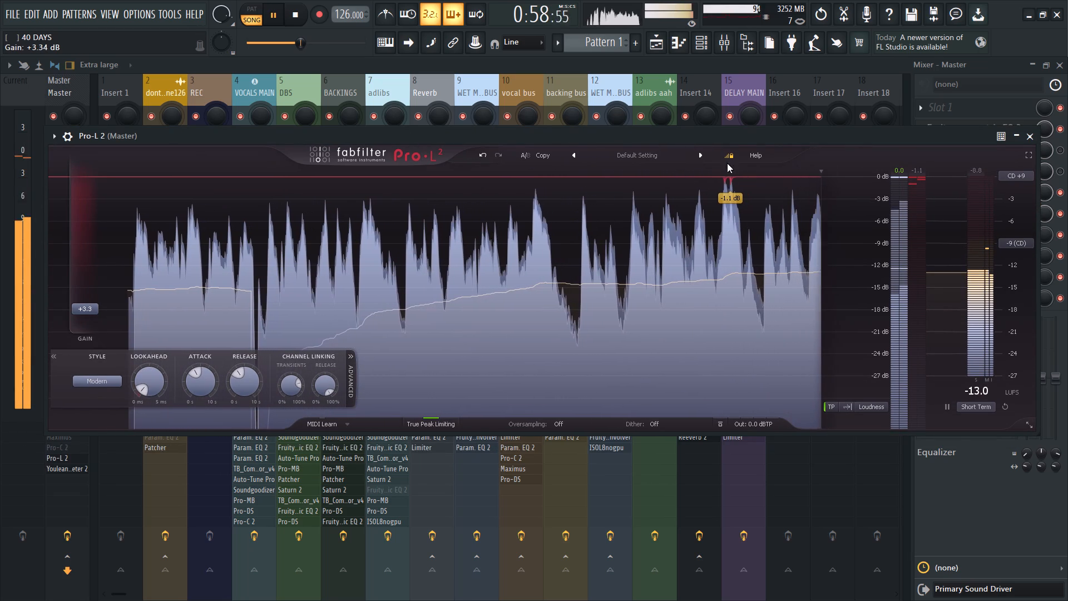
left_click_drag(90, 309, 86, 313)
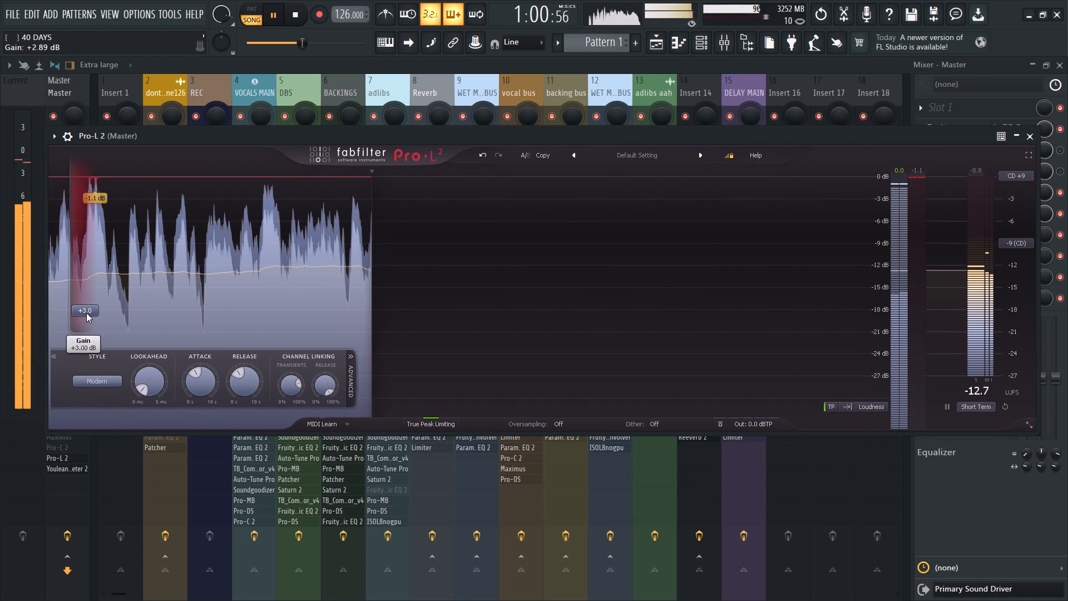
left_click_drag(86, 313, 86, 312)
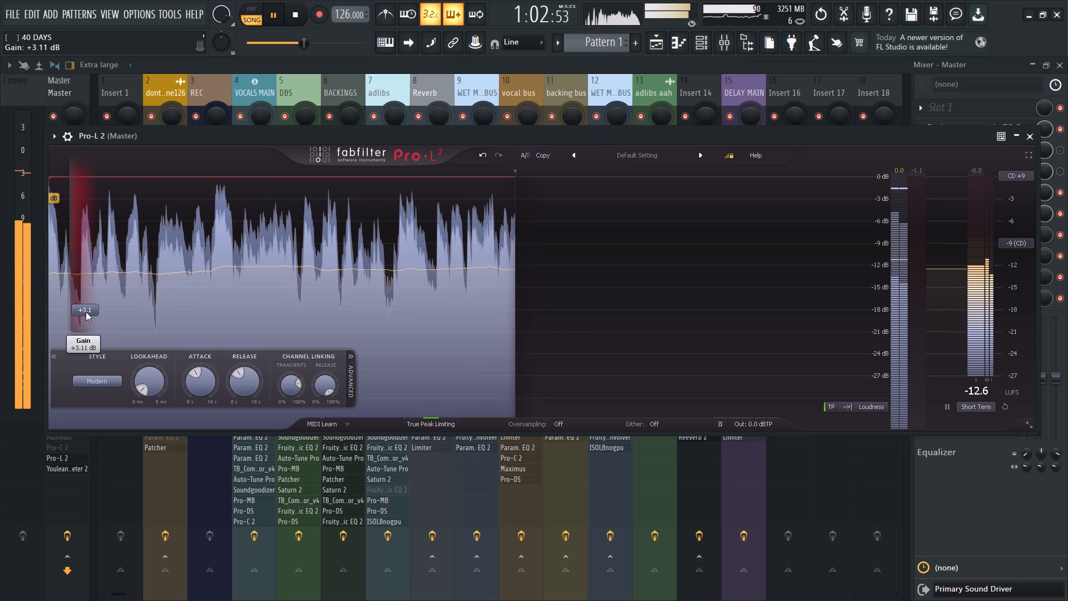
left_click_drag(86, 312, 83, 312)
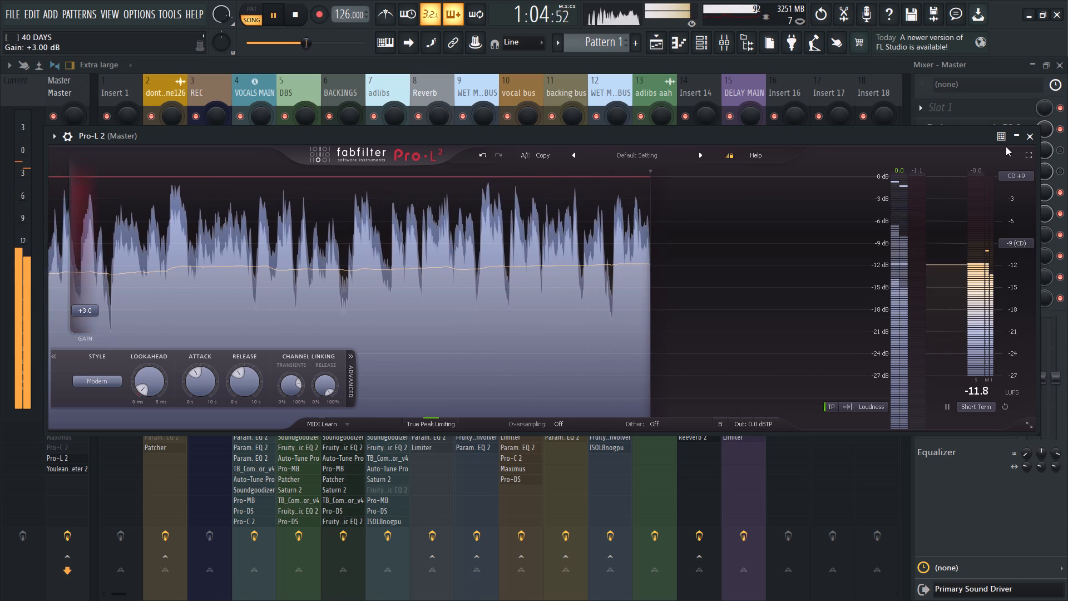
left_click(1032, 134)
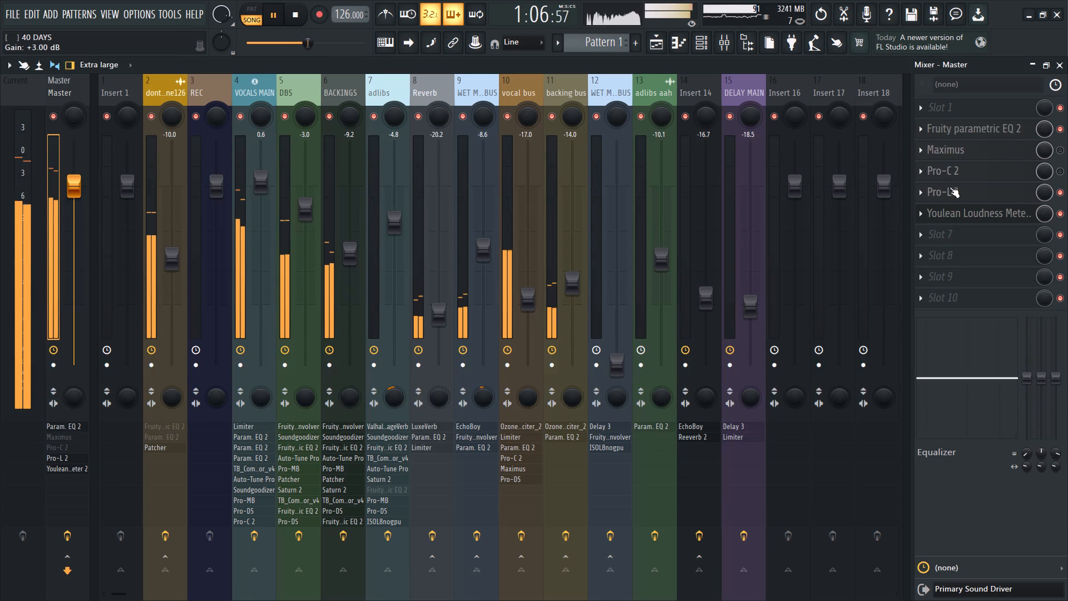
Check the mix's loudness in the Master's Youlean Loudness Meter 2.
left_click(963, 212)
left_click(963, 212)
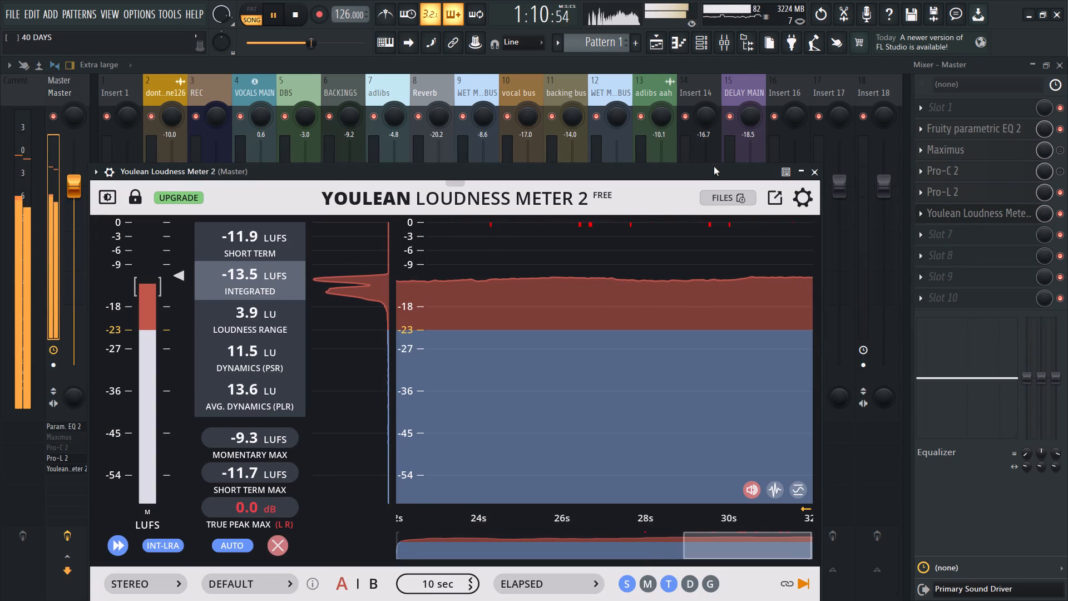
Set the gain of the Master's Pro-L 2 to about +4.1 dB.
left_click(968, 193)
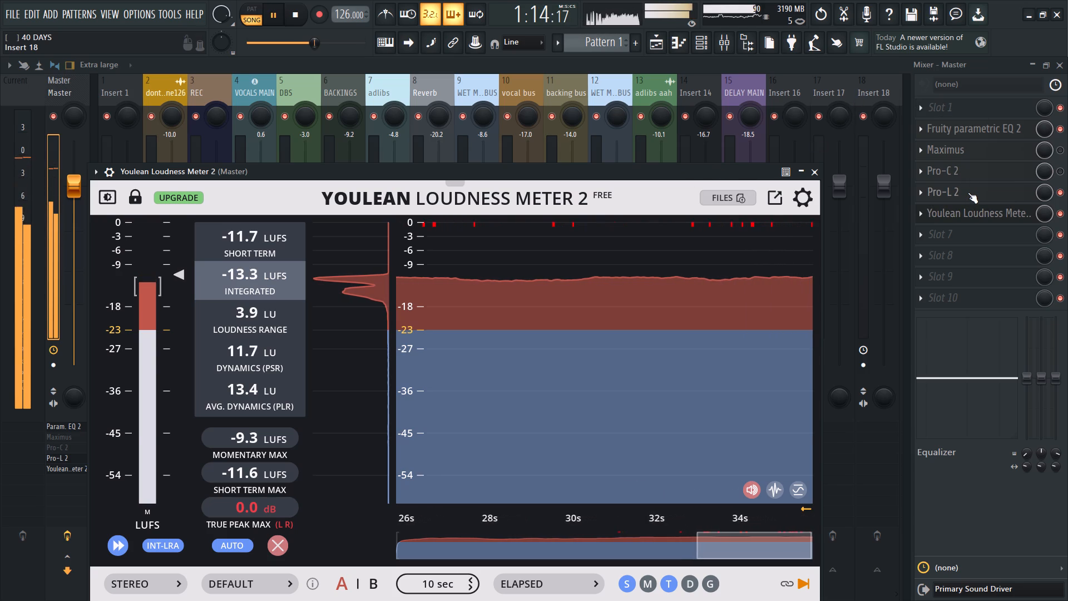
left_click_drag(84, 313, 85, 309)
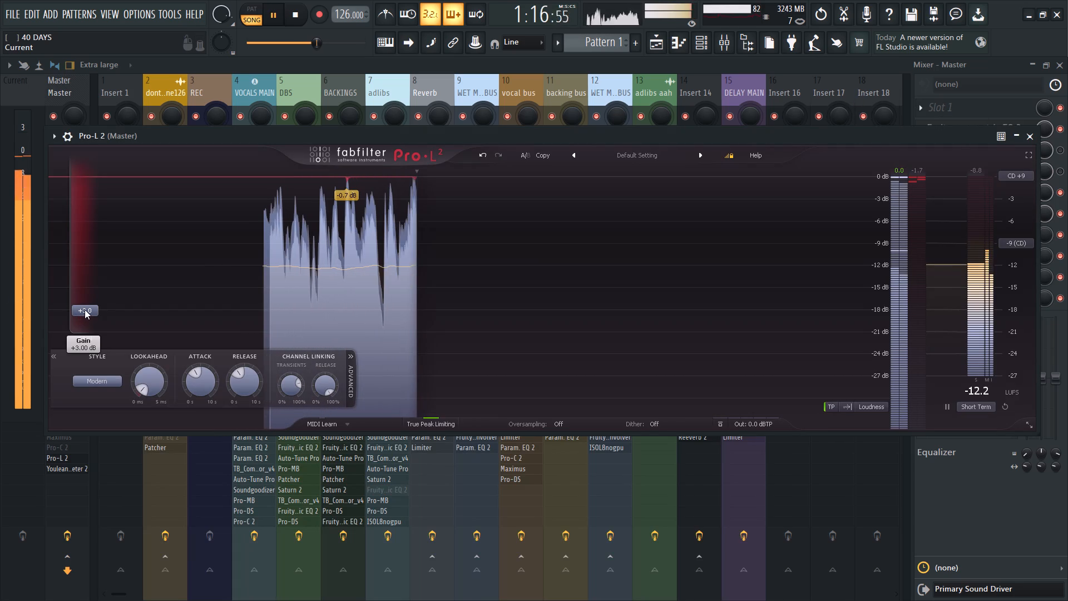
left_click_drag(85, 309, 85, 307)
left_click(86, 308)
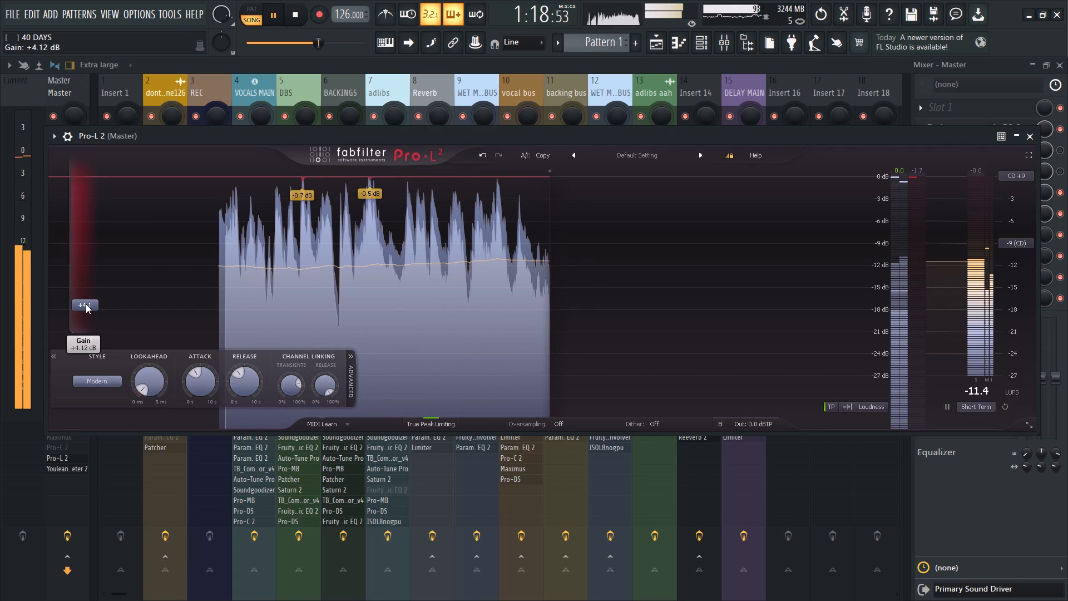
left_click(1032, 138)
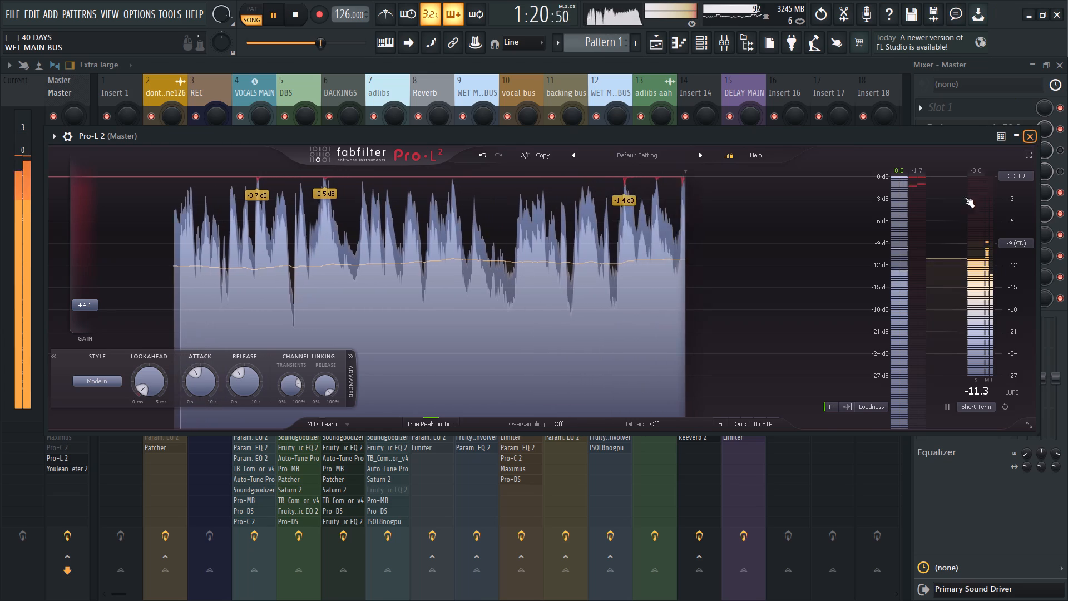
Recheck the mix's loudness in Youlean Loudness Meter 2 on the Master.
left_click(960, 218)
left_click(960, 218)
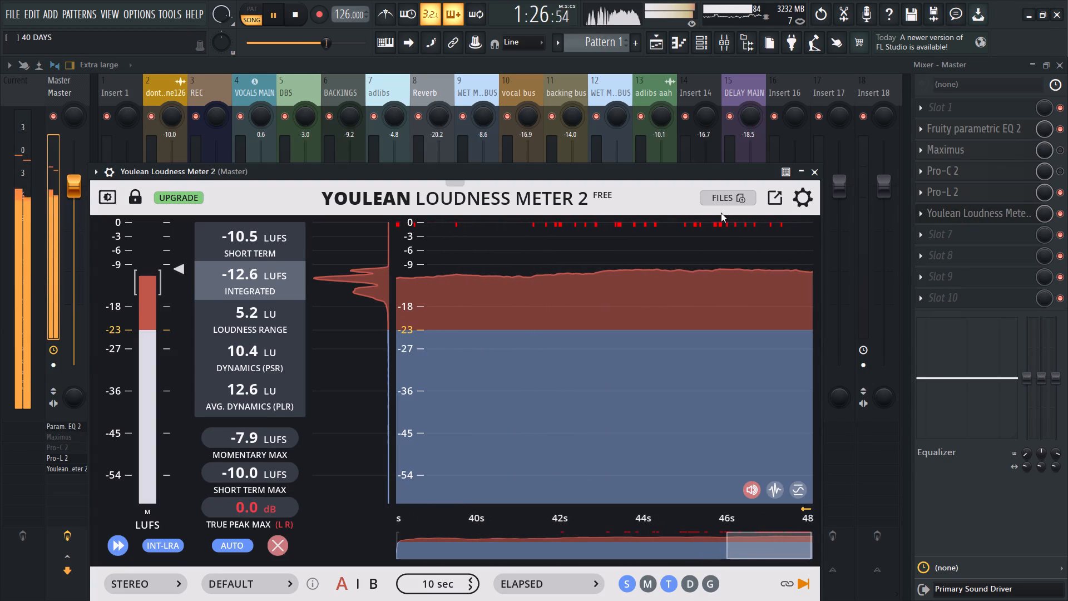
left_click(813, 171)
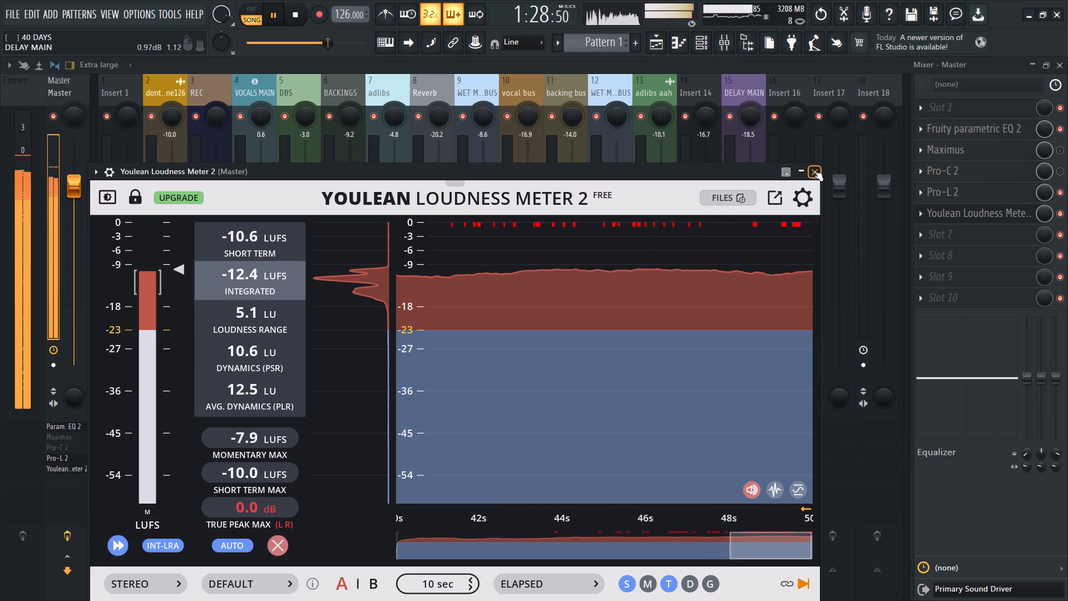
Lower the beat track's fader (insert 2) slightly to -10.1 dB.
left_click(169, 93)
left_click(175, 259)
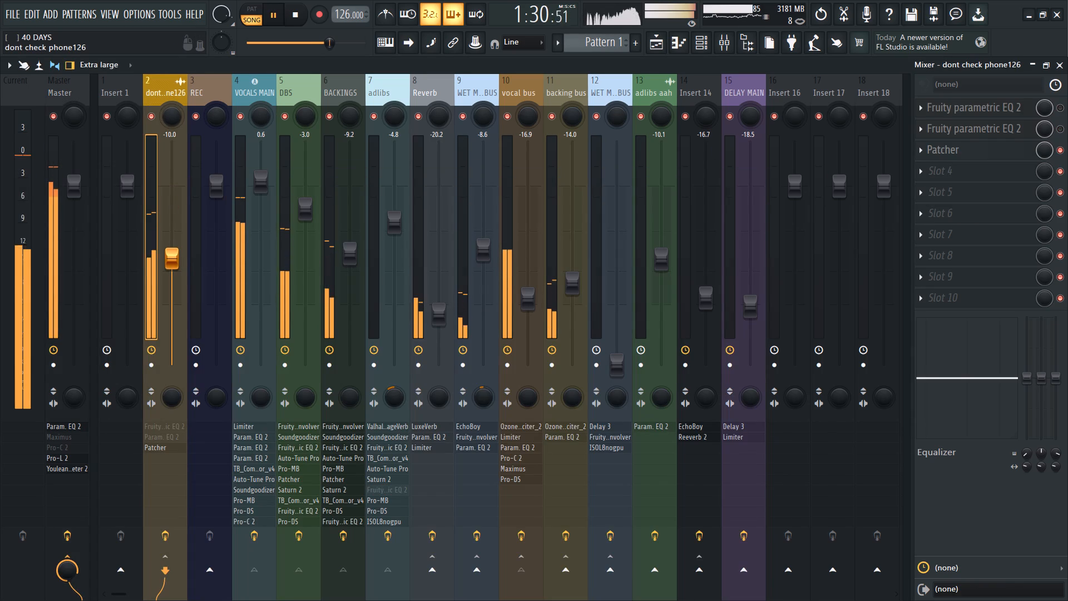
Set the high-pass band of the vocal bus Parametric EQ 2 to 150 Hz.
left_click(76, 97)
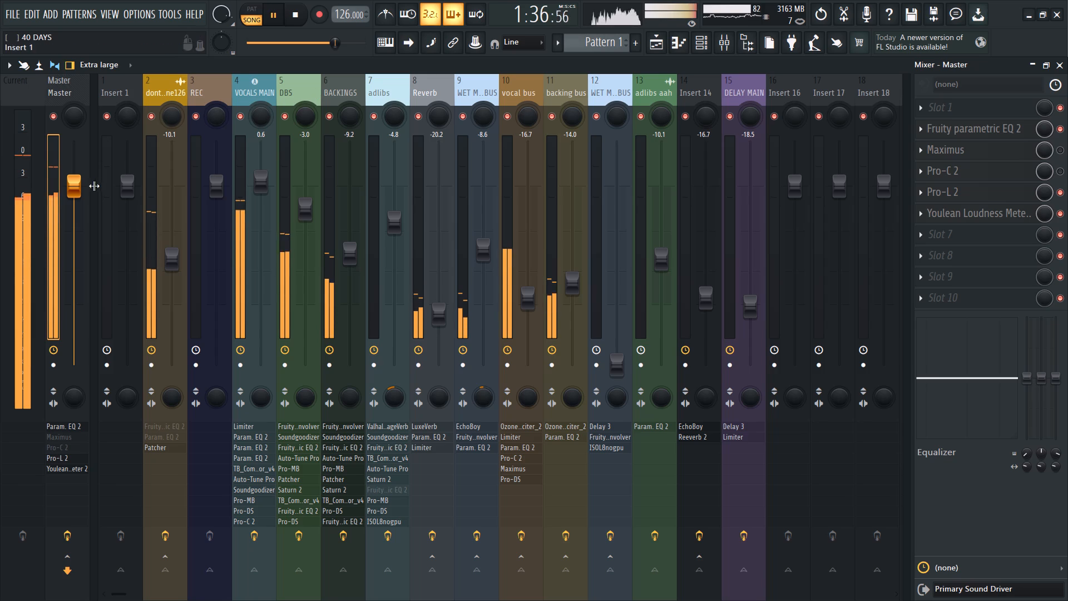
left_click(256, 90)
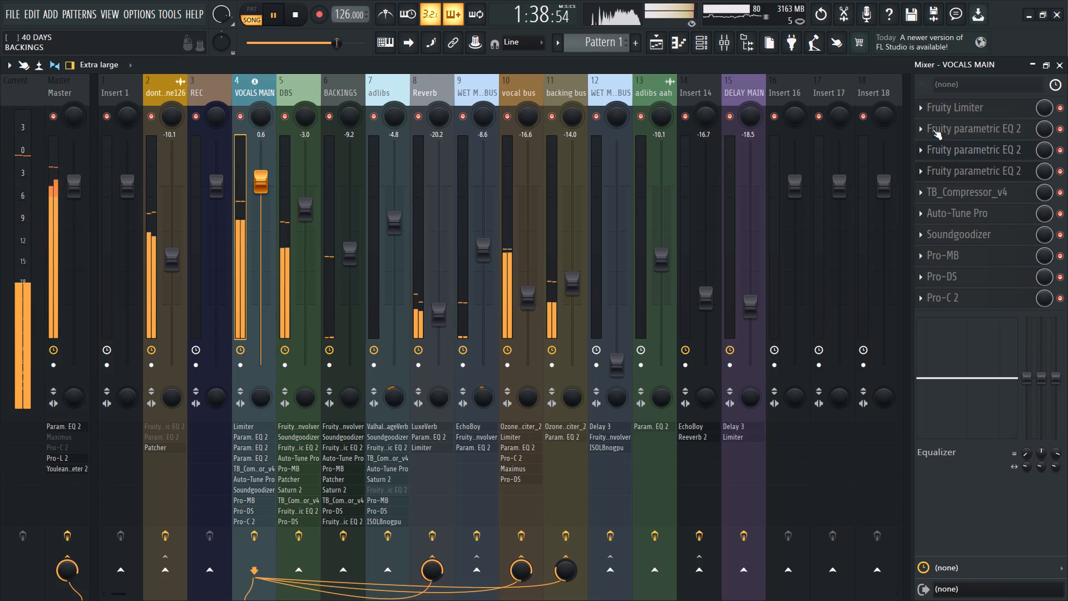
left_click(522, 90)
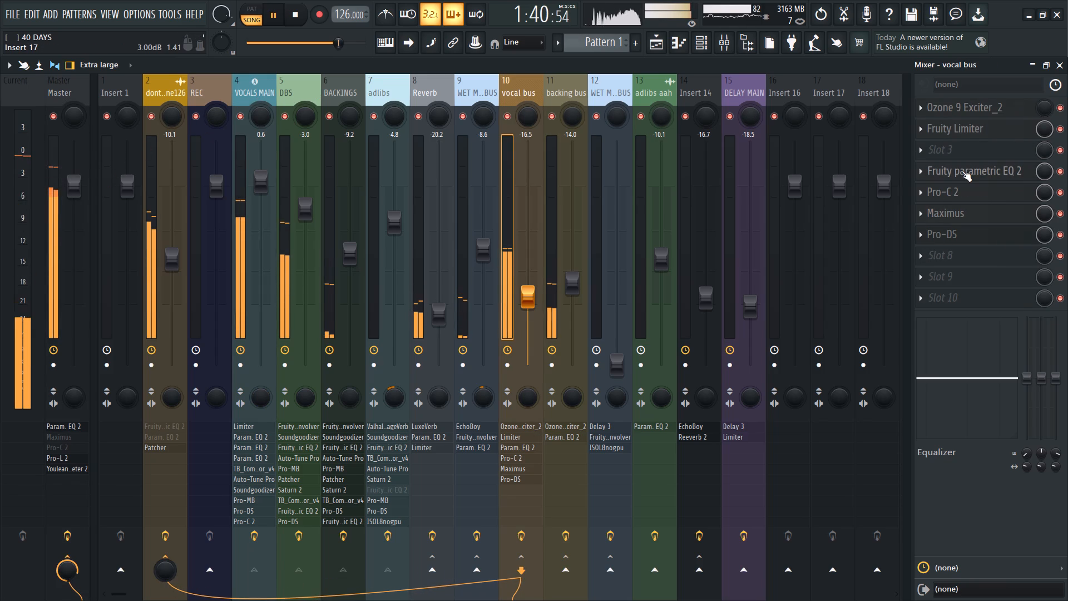
left_click(962, 171)
left_click_drag(183, 293, 191, 293)
left_click(188, 297)
left_click(187, 294)
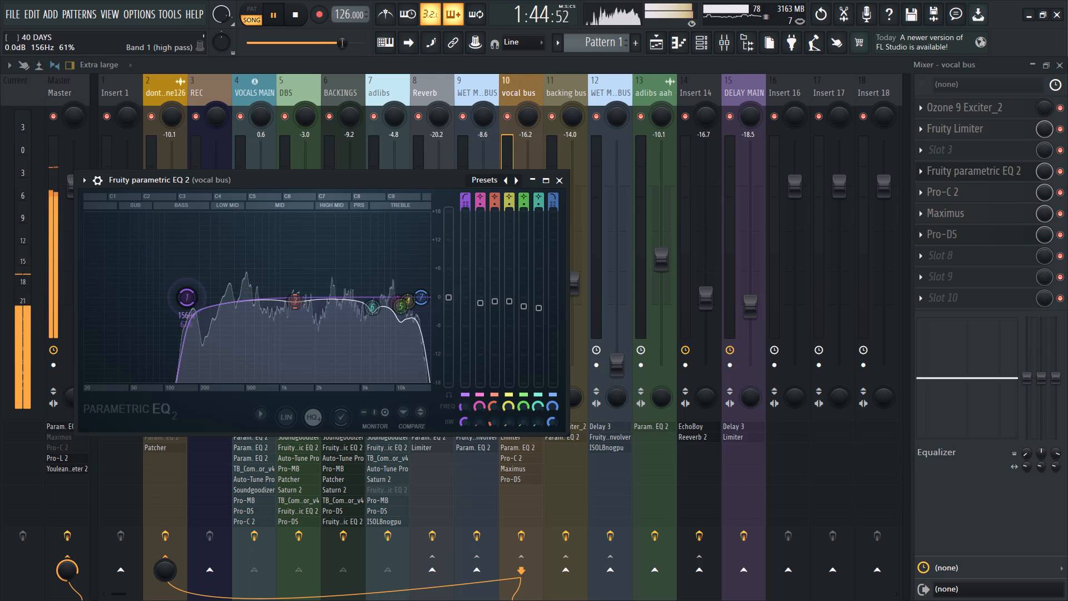
left_click(186, 297)
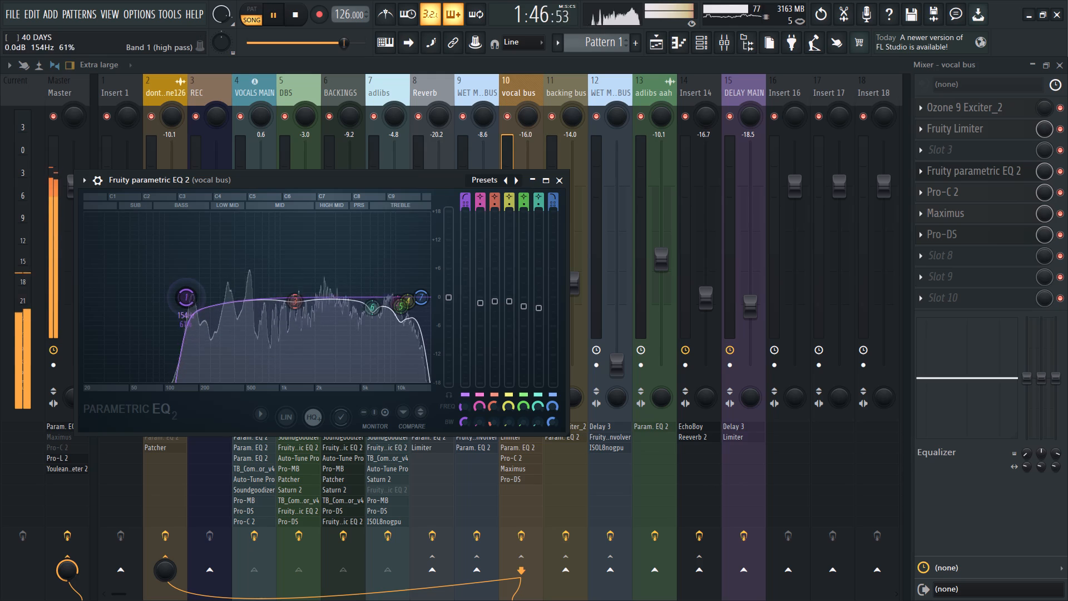
left_click_drag(187, 287, 182, 288)
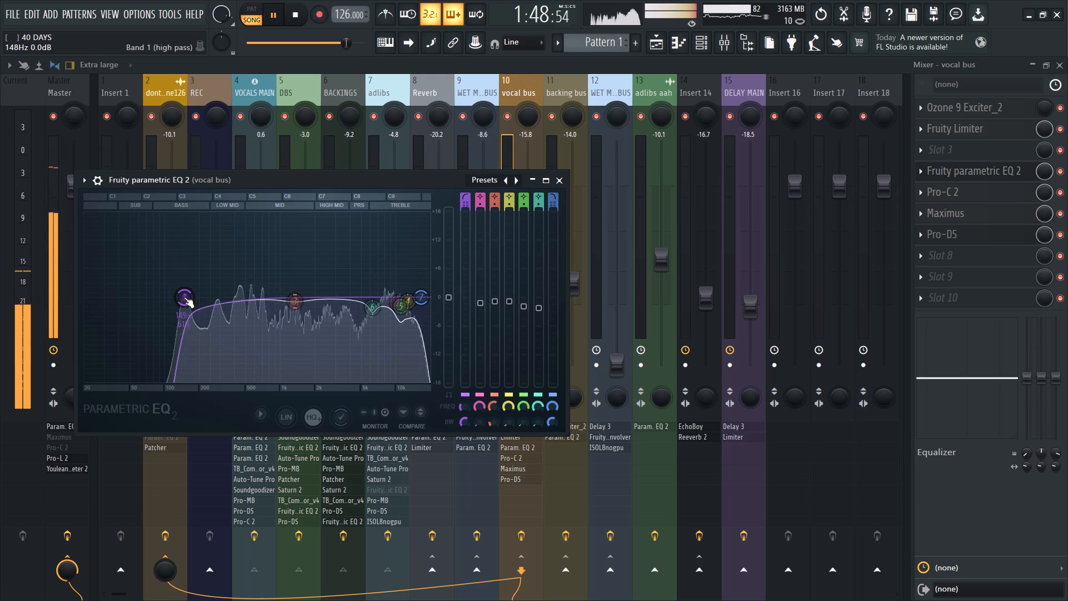
left_click(184, 298)
left_click(186, 297)
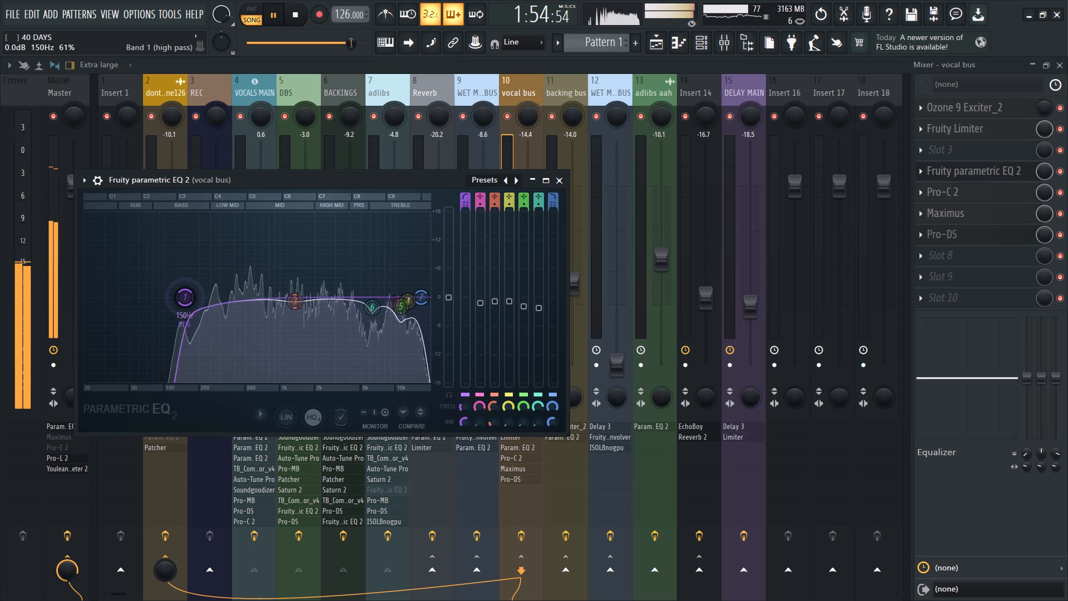
Examine the Pro-MB band activity on VOCALS MAIN during playback.
left_click(255, 97)
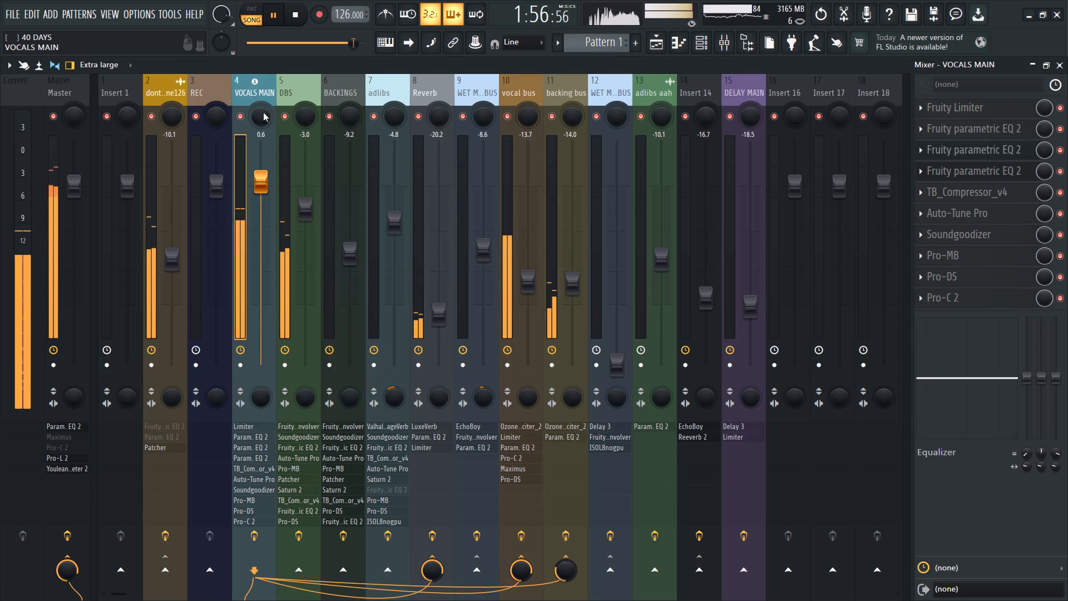
left_click(953, 259)
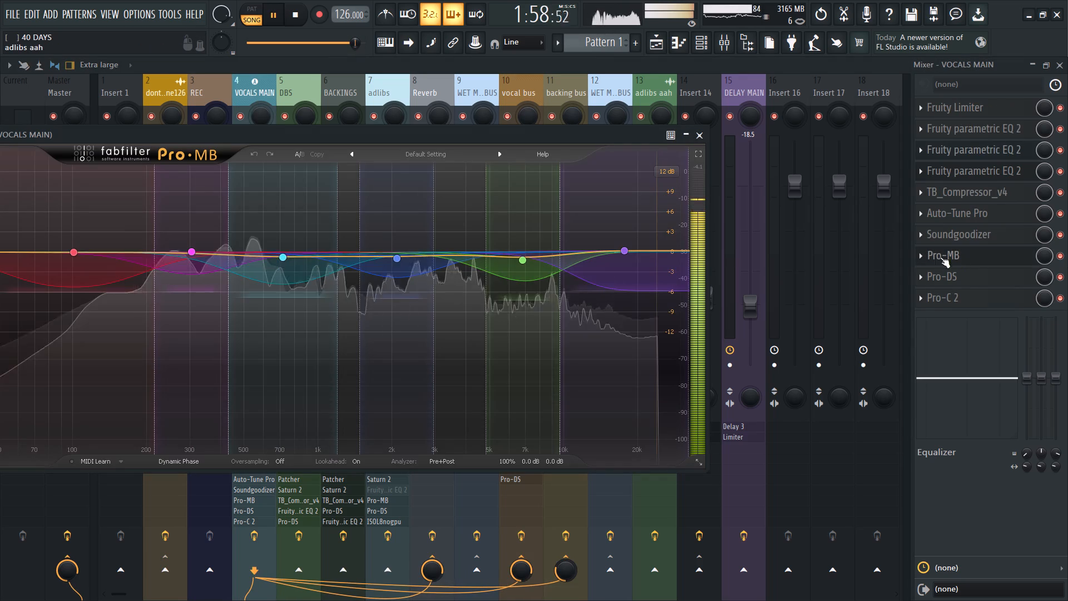
left_click(698, 134)
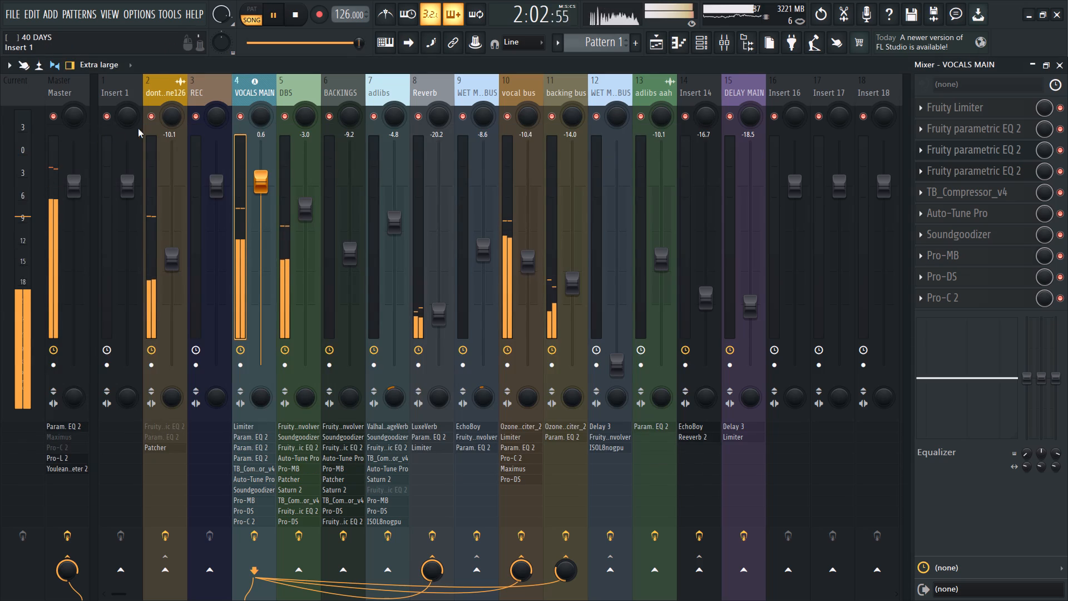
Solo VOCALS MAIN, restart playback and move the song position to an early vocal passage.
left_click(284, 111)
right_click(243, 116)
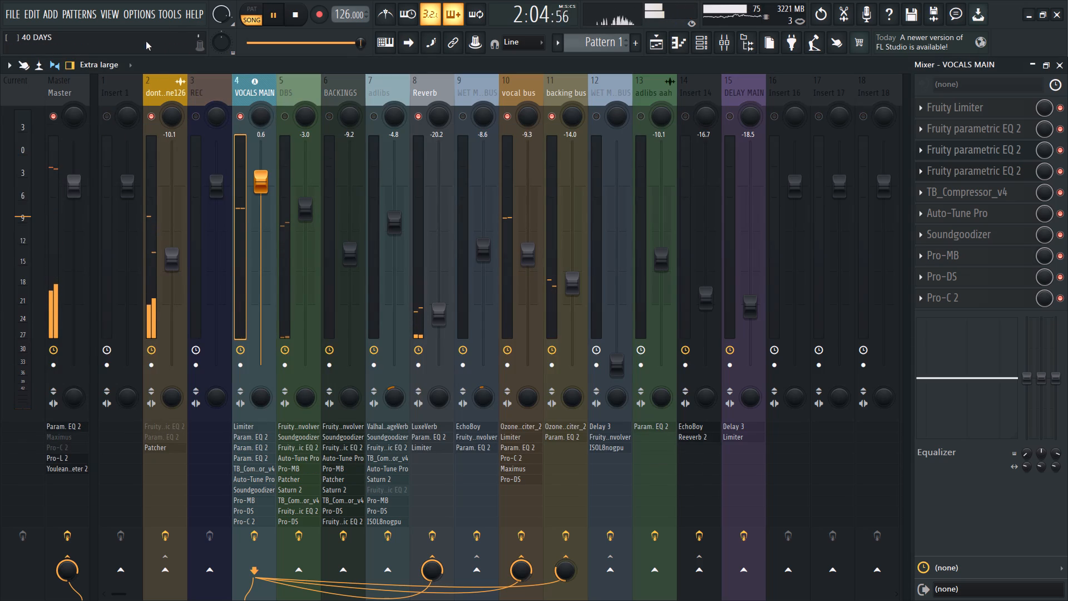
double_click(294, 11)
left_click(276, 14)
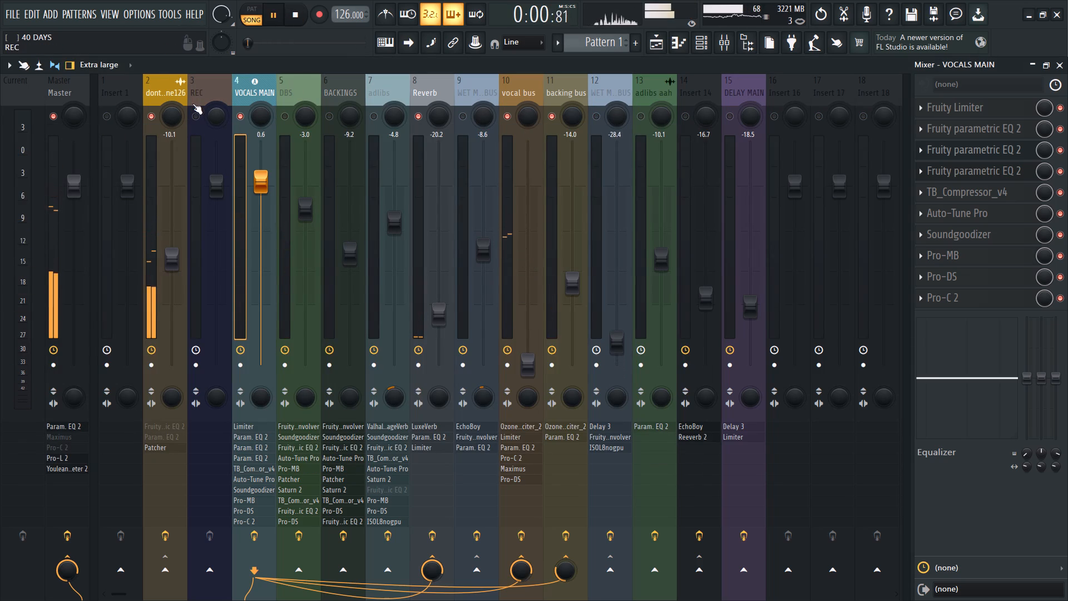
left_click_drag(254, 41, 262, 46)
left_click(256, 41)
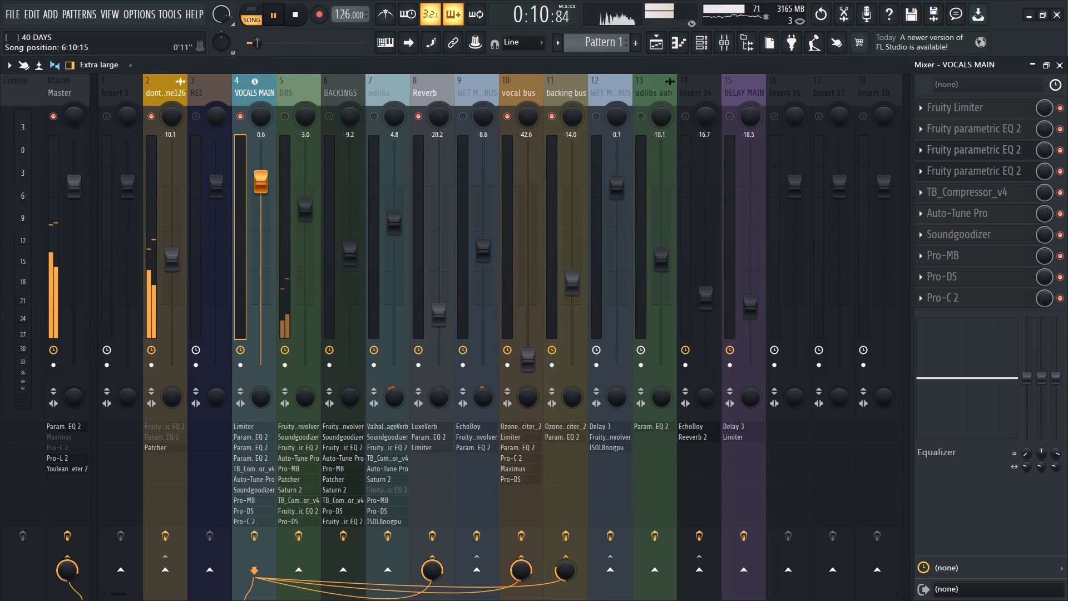
In TB_Compressor_v4 on VOCALS MAIN, move the sidechain EQ's peak band to 190 Hz with a 12.1 dB boost.
left_click(258, 88)
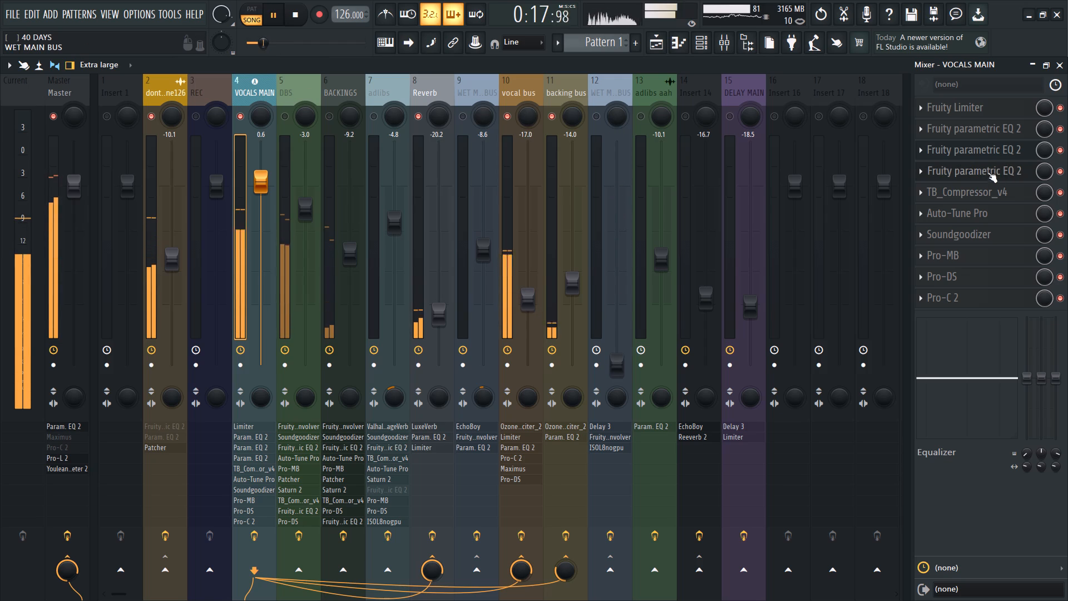
left_click(967, 195)
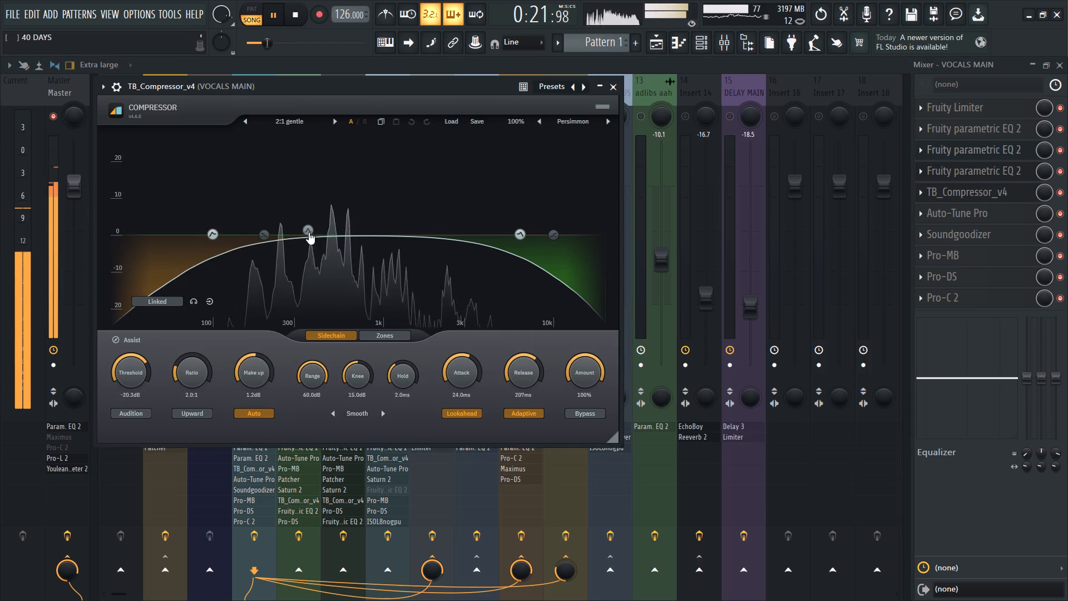
left_click_drag(308, 232, 266, 187)
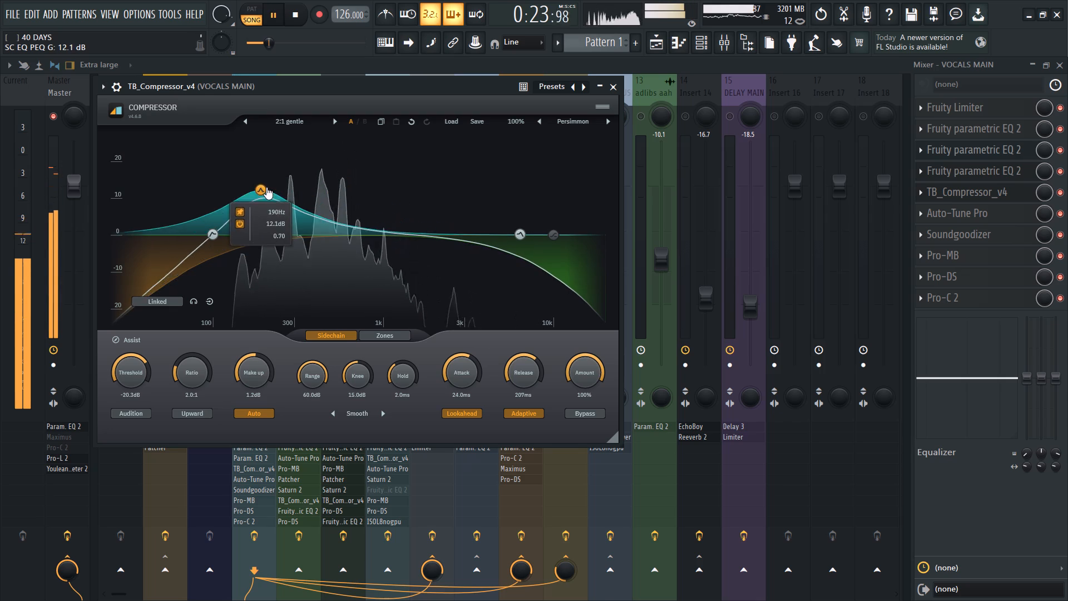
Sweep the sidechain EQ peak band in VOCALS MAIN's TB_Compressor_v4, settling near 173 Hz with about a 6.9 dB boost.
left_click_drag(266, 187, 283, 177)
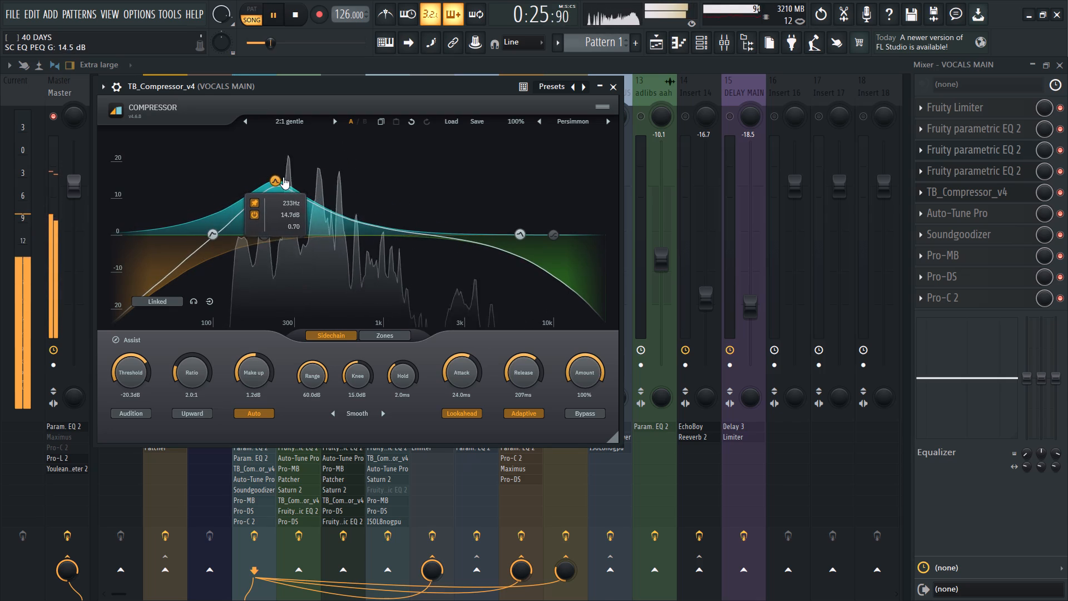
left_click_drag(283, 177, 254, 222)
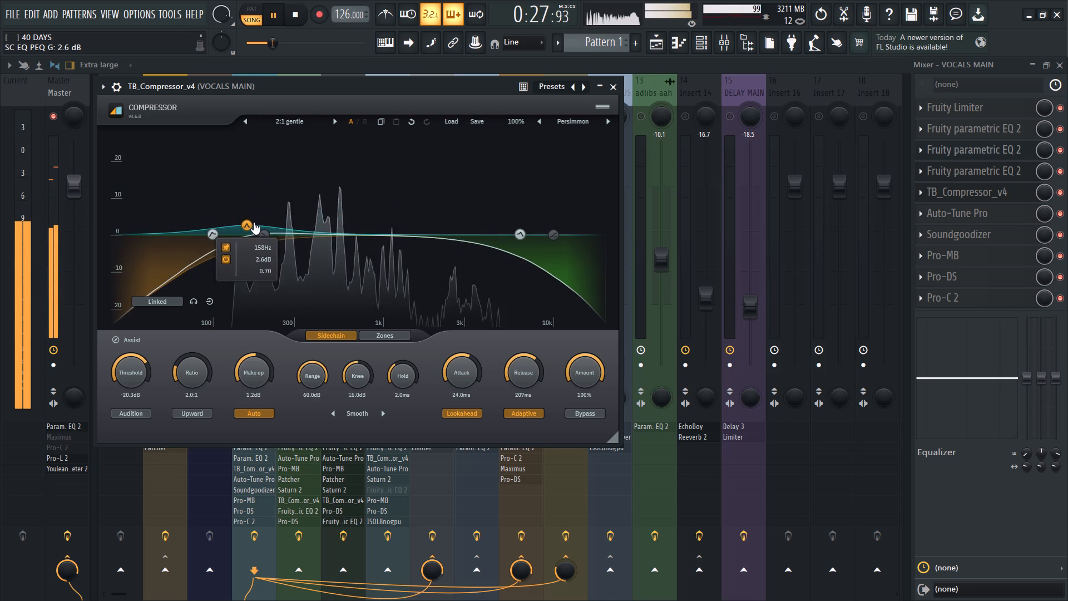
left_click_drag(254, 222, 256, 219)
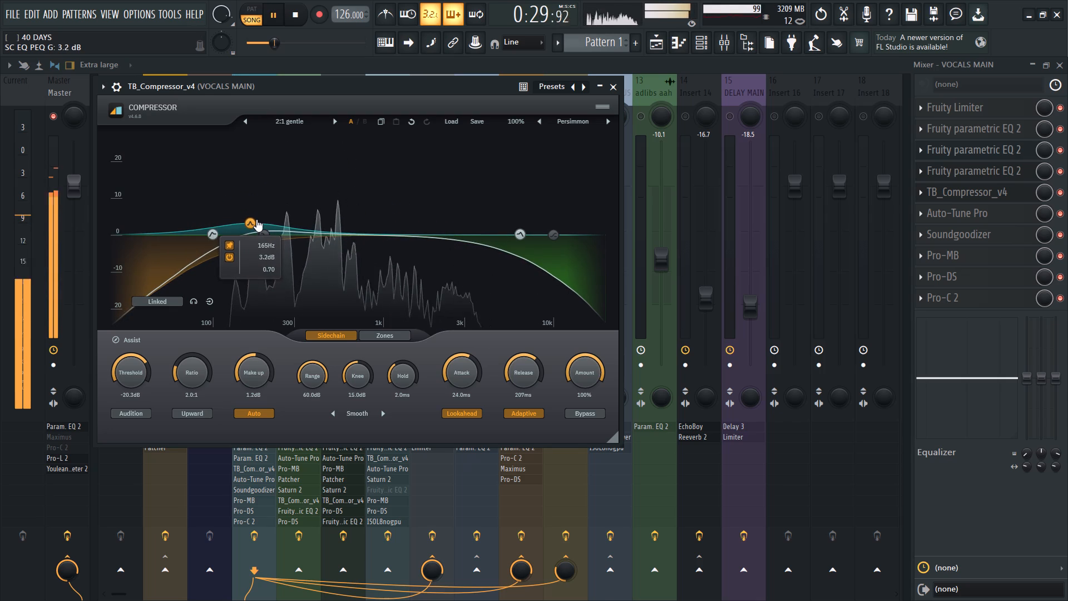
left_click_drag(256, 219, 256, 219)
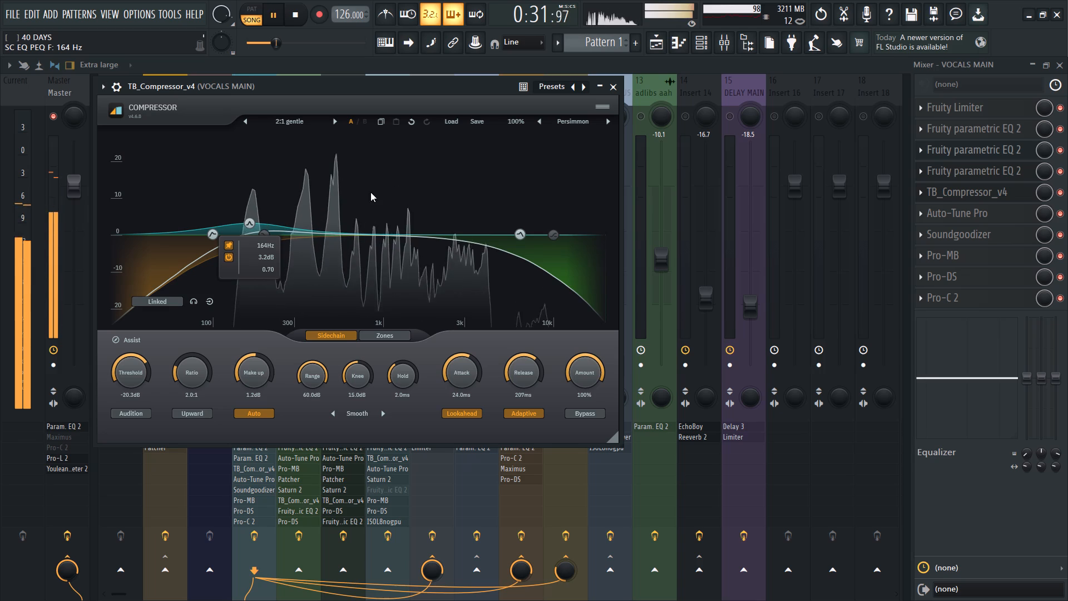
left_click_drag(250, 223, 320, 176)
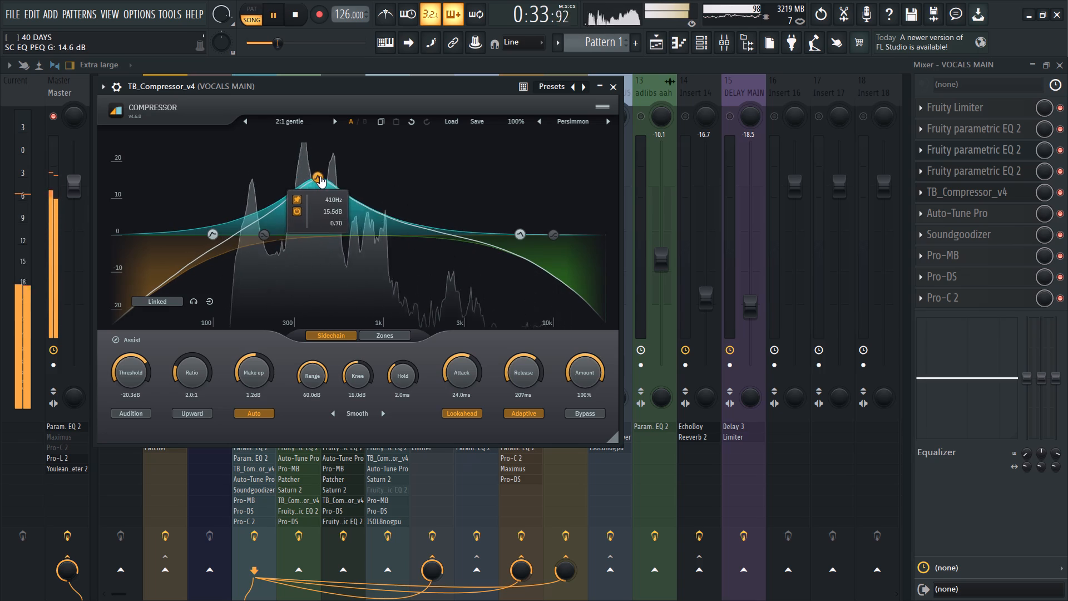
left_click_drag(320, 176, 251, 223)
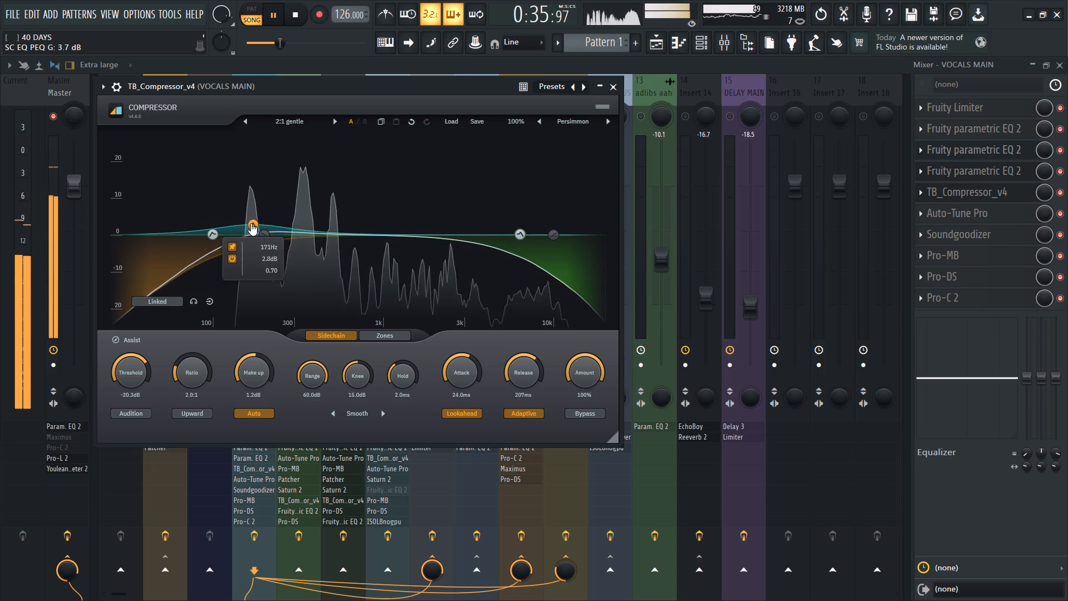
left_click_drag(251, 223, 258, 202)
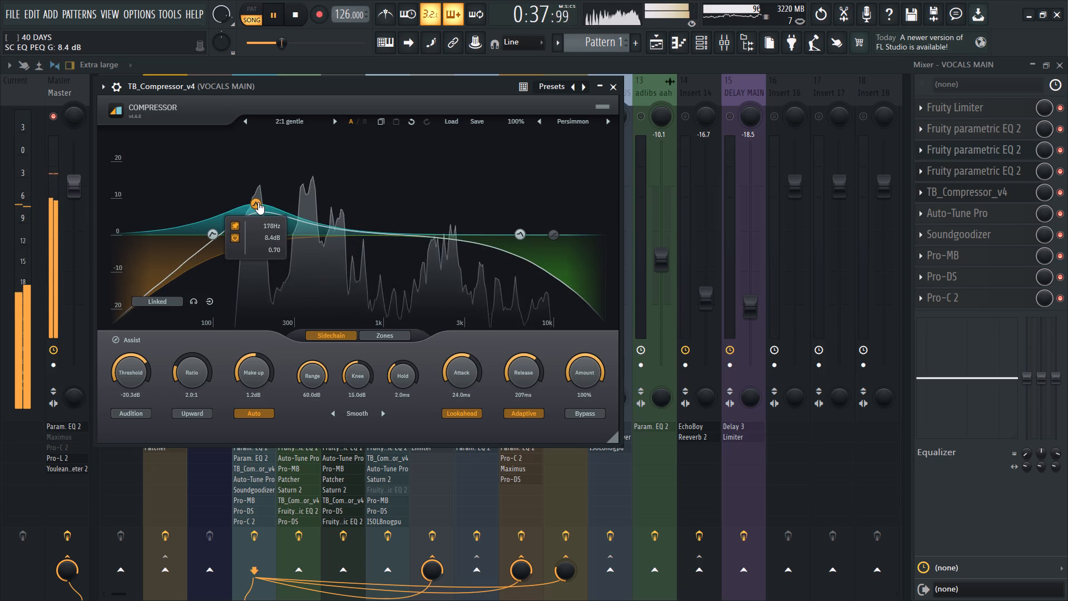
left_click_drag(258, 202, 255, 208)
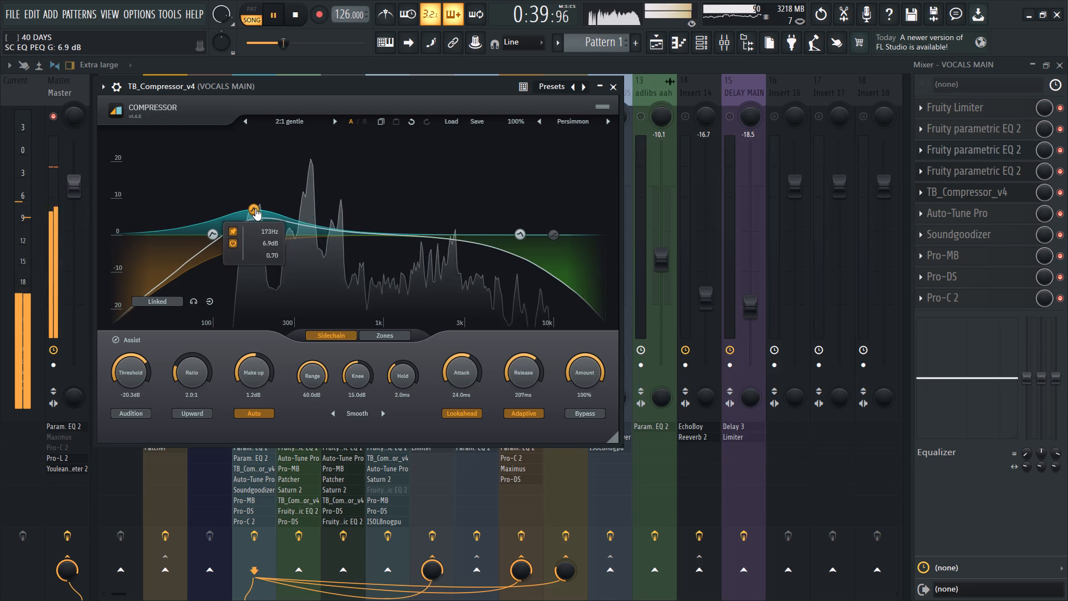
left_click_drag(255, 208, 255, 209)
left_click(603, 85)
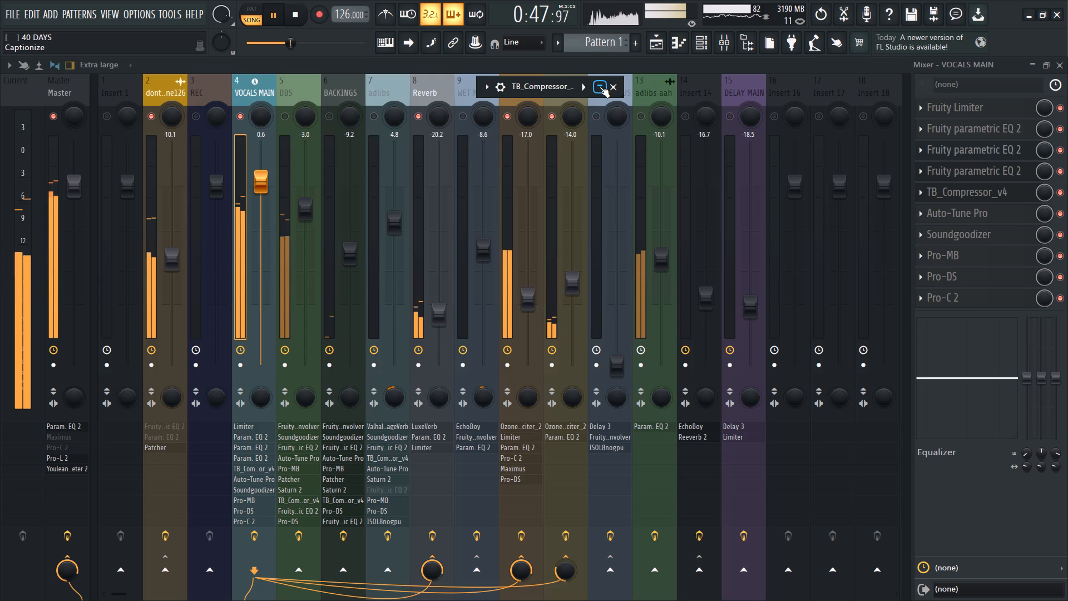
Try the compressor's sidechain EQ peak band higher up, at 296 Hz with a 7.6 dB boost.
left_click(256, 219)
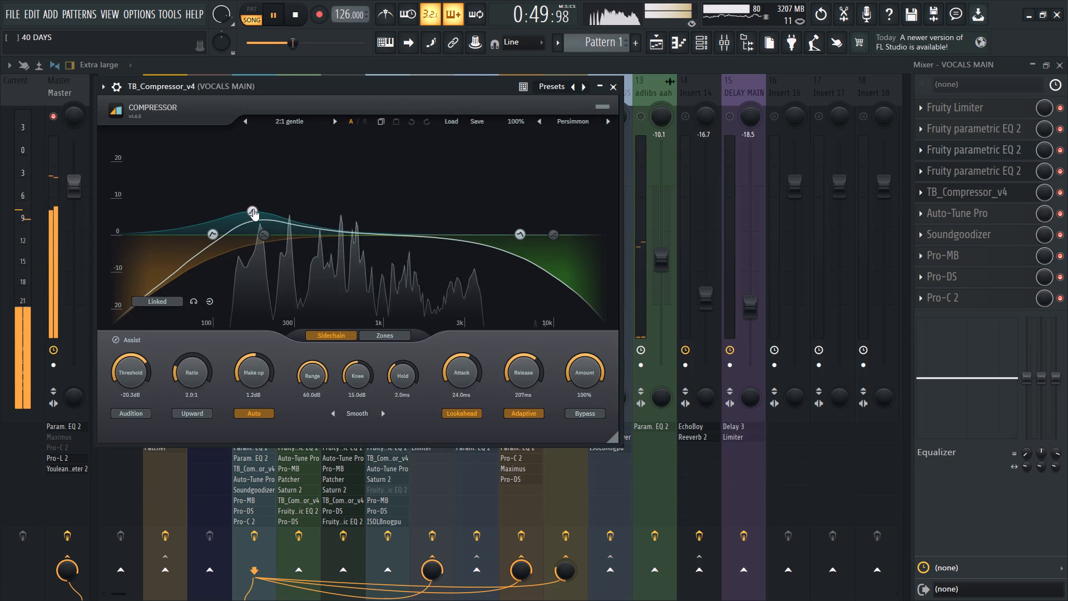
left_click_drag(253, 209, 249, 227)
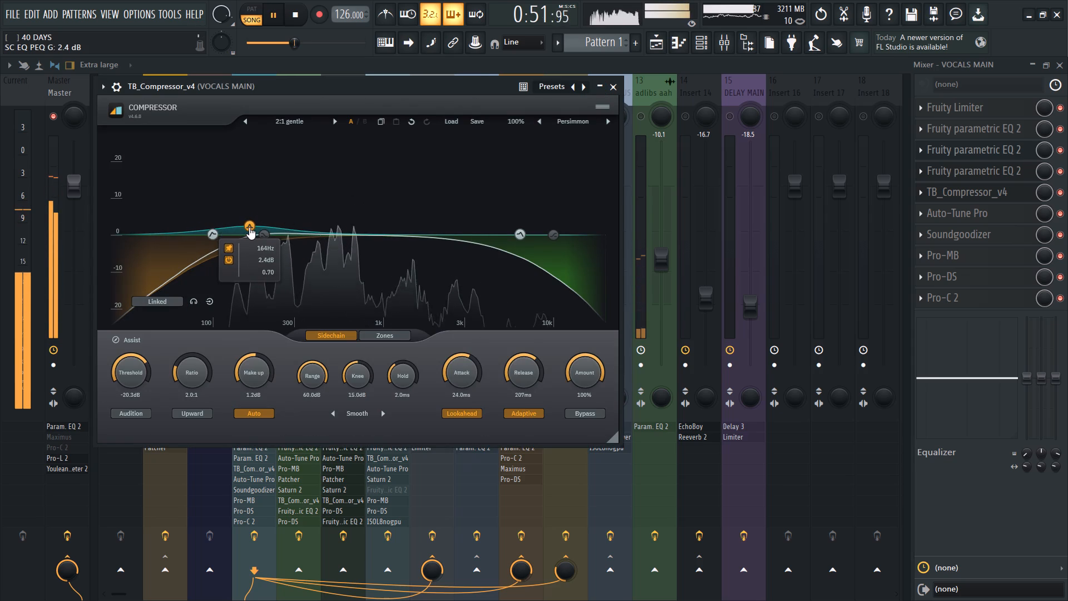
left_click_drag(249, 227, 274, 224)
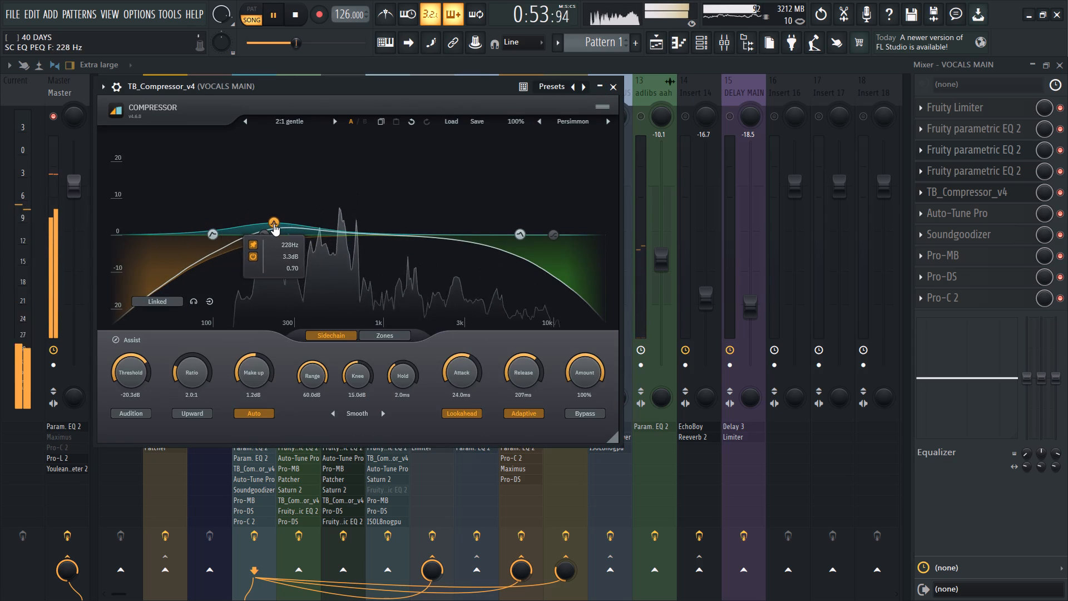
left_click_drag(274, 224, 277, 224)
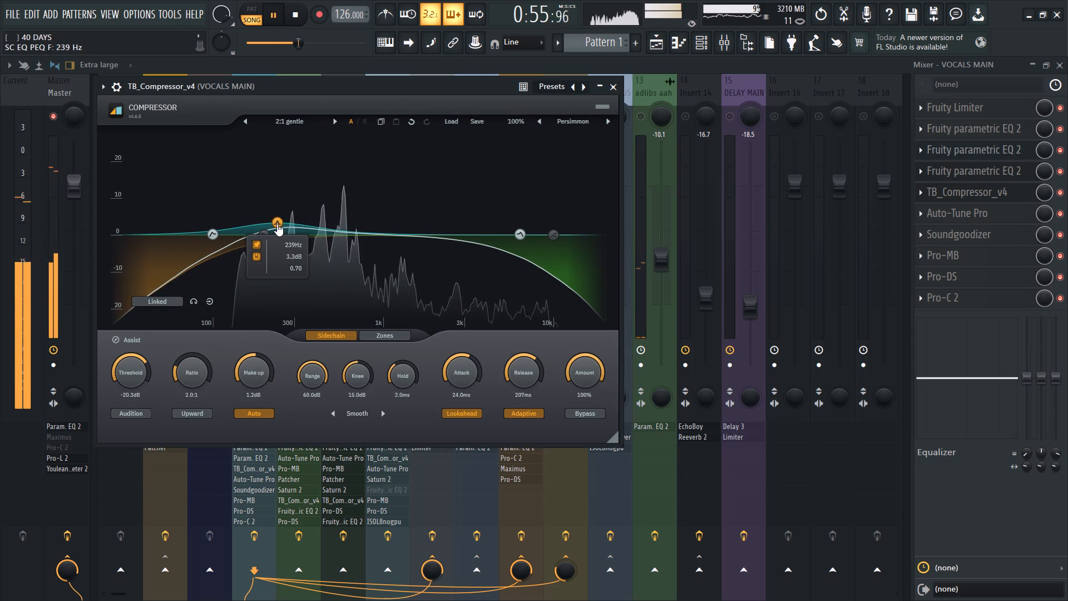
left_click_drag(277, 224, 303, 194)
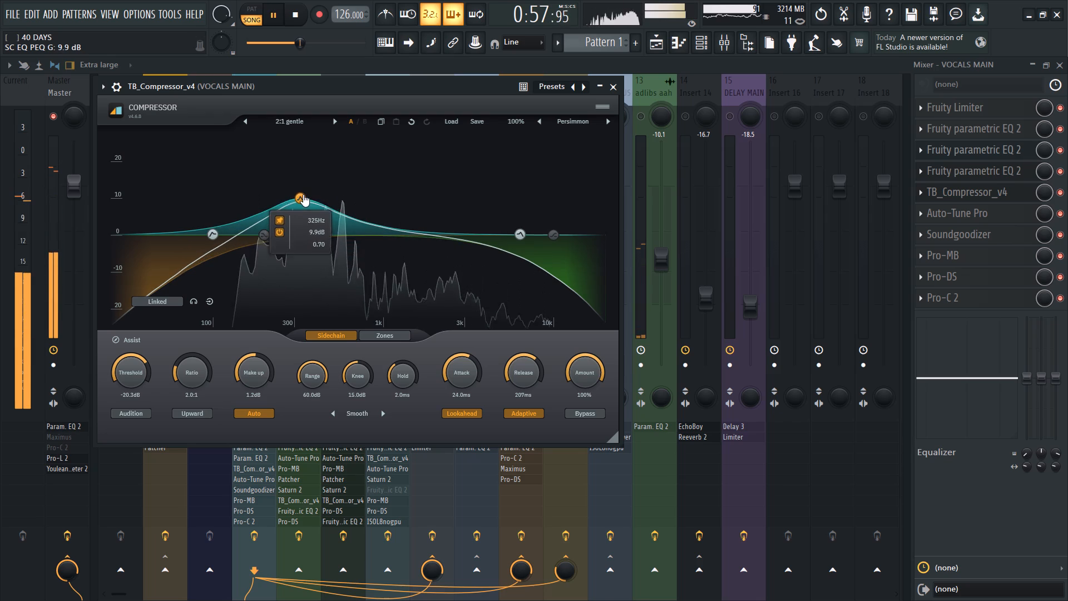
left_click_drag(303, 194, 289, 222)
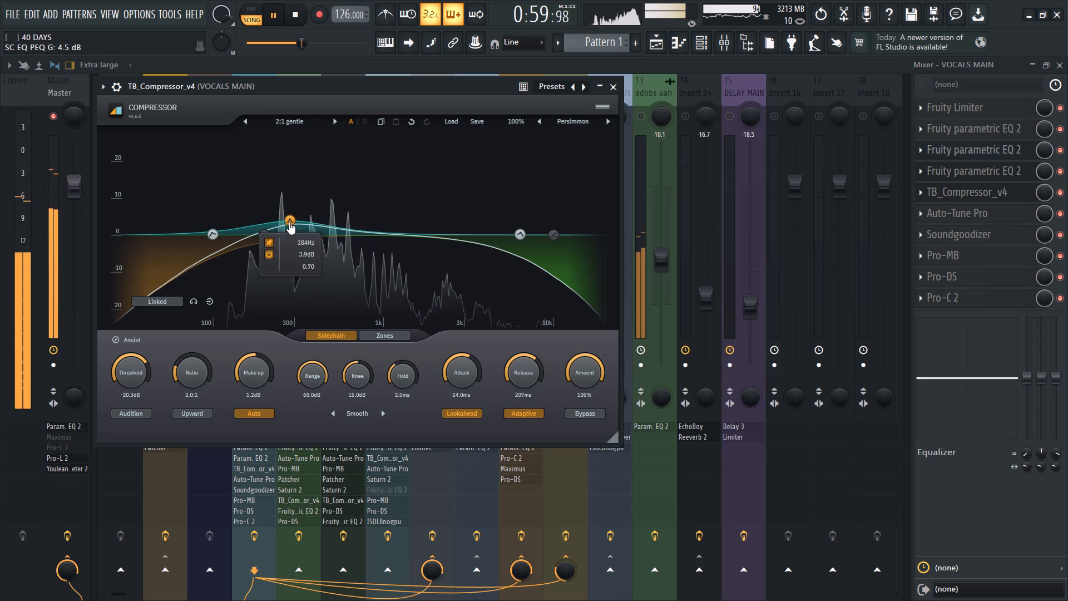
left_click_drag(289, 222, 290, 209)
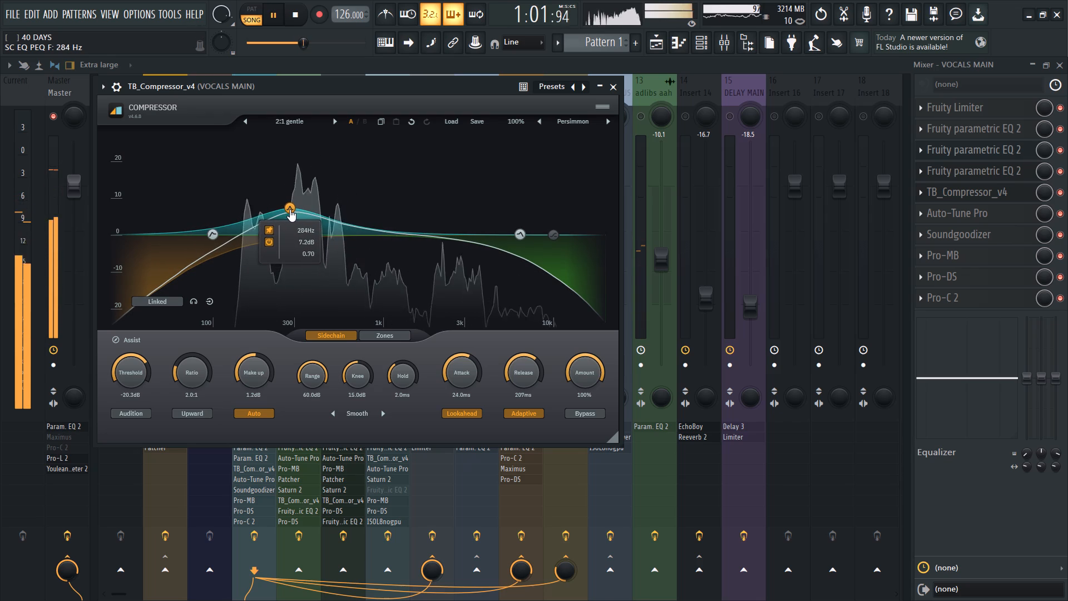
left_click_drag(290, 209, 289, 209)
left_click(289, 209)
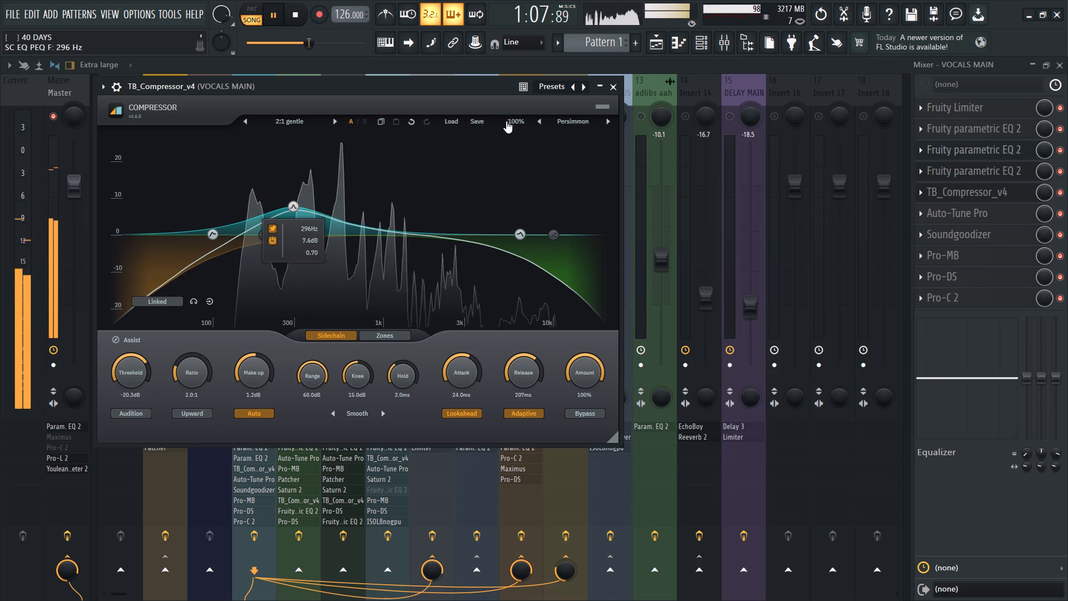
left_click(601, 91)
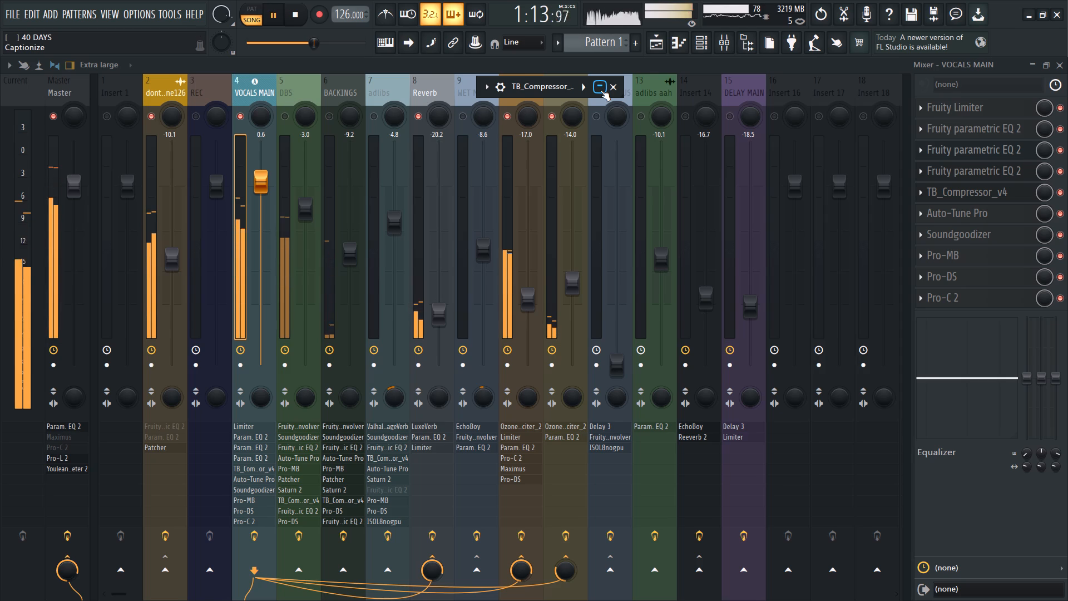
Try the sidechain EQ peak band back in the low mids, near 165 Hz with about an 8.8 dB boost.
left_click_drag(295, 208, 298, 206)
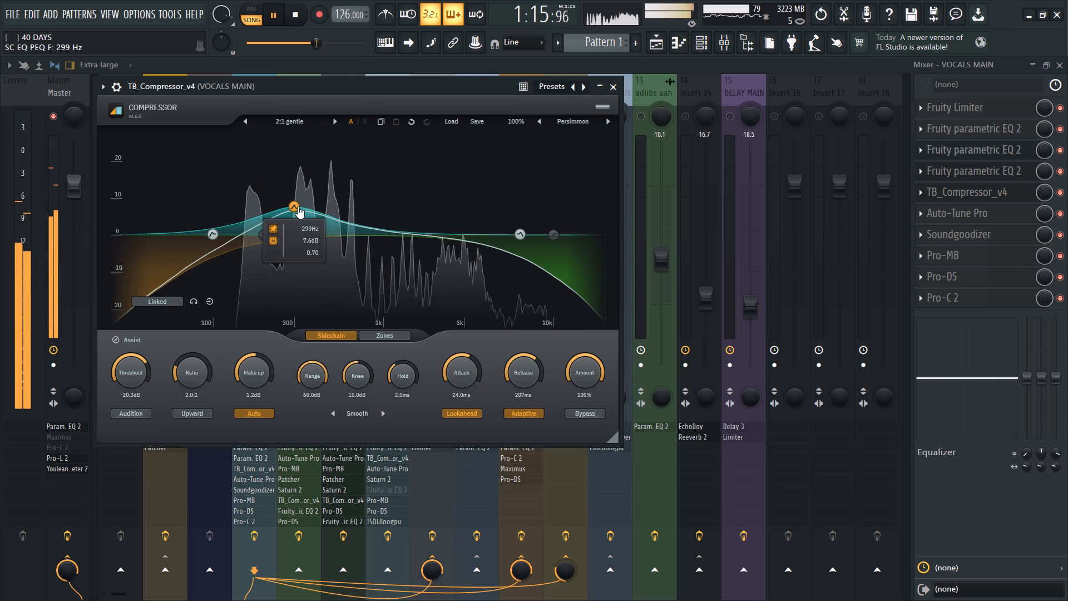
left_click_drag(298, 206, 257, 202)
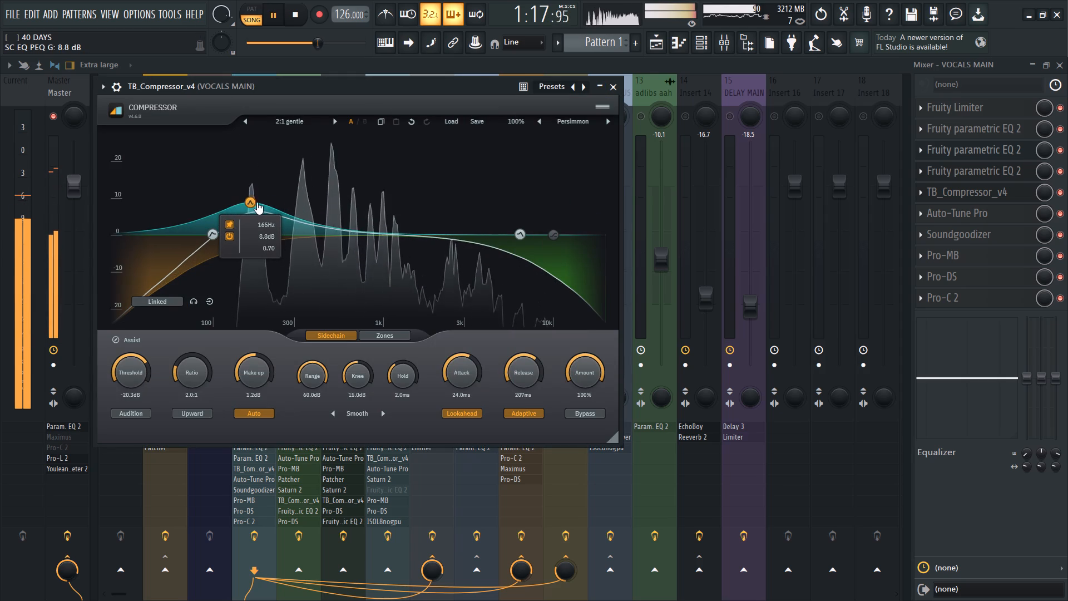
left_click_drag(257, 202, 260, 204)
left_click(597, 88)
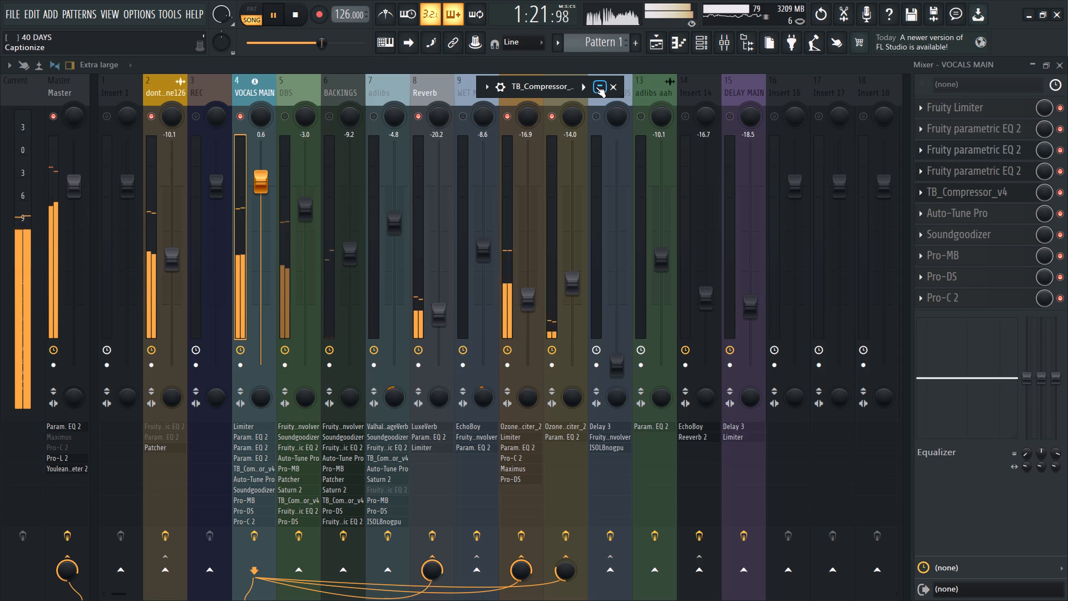
Set the sidechain EQ peak band on VOCALS MAIN to 177 Hz with a 4.6 dB boost and close the compressor.
left_click(596, 87)
left_click_drag(257, 202, 256, 218)
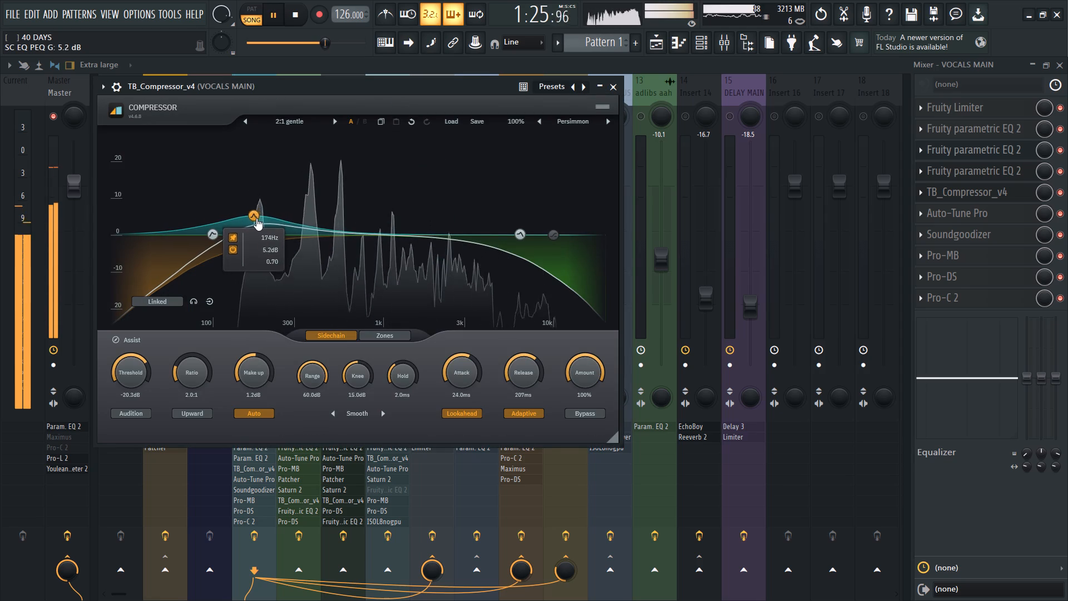
left_click_drag(256, 218, 258, 220)
left_click(257, 220)
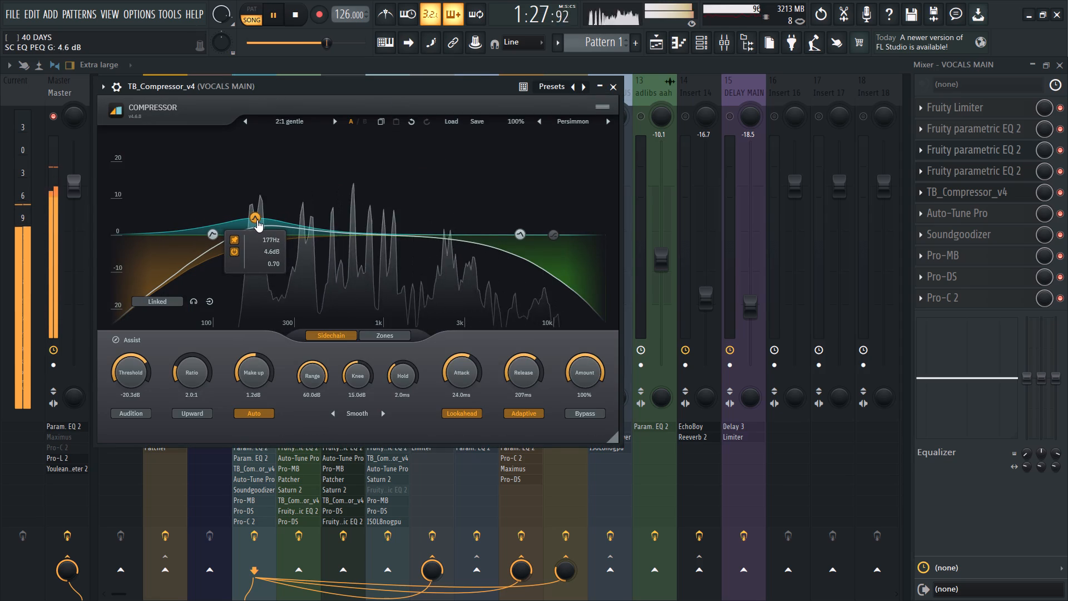
left_click(596, 86)
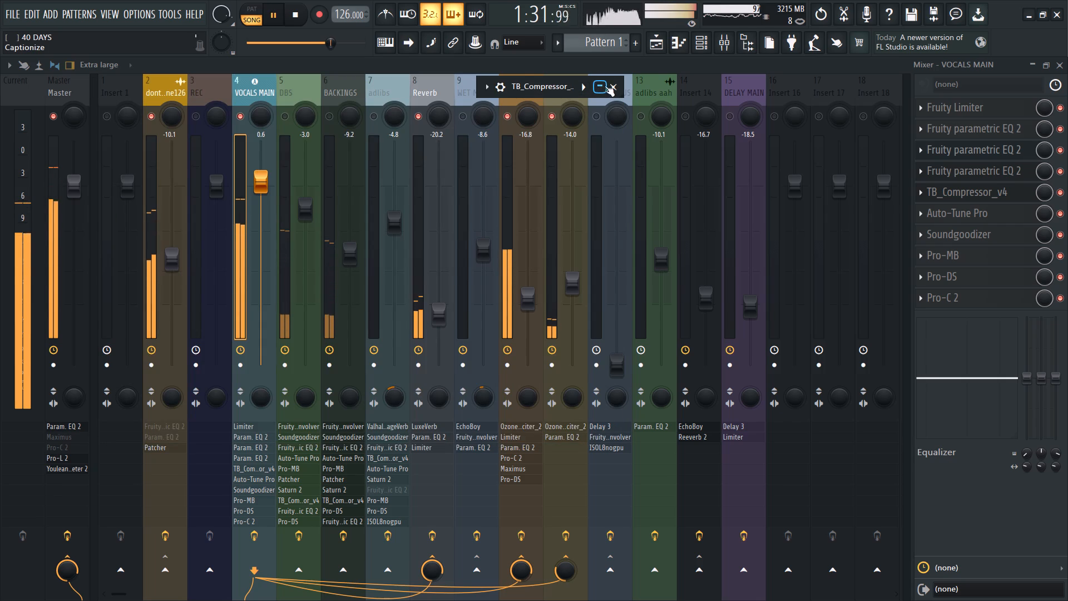
left_click(616, 90)
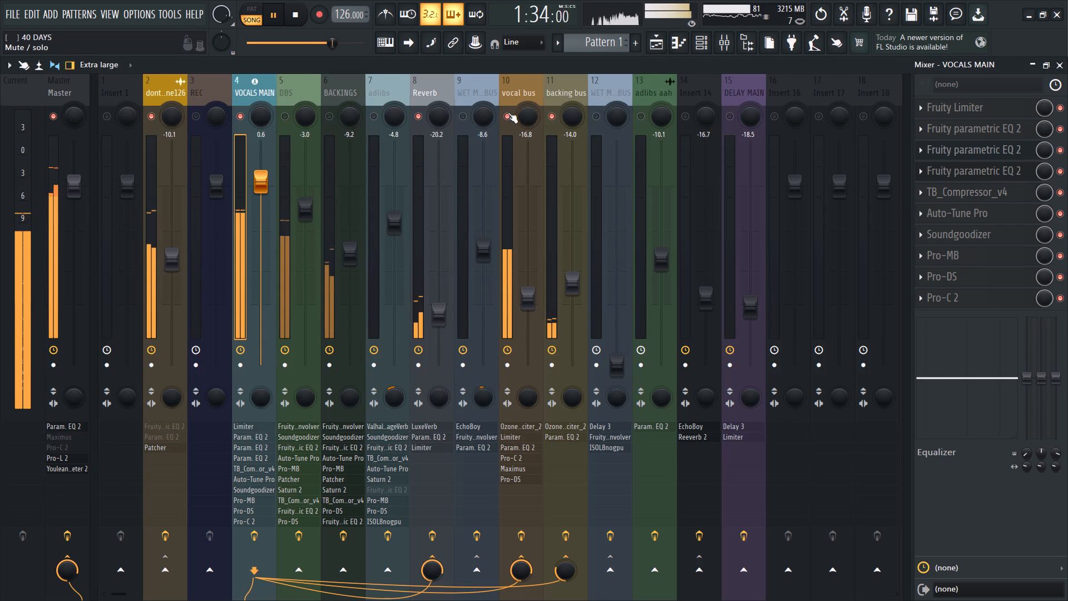
Clear the solo state through the vocal bus so that every mixer track plays.
right_click(508, 112)
right_click(508, 112)
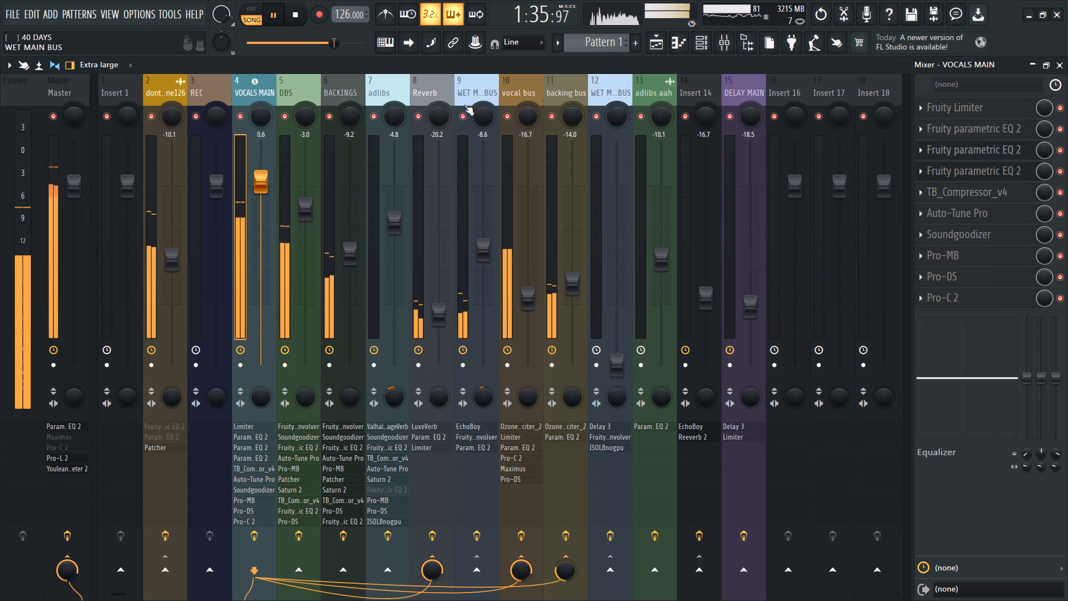
Select the DBS mixer track and close all plugin windows.
left_click(286, 92)
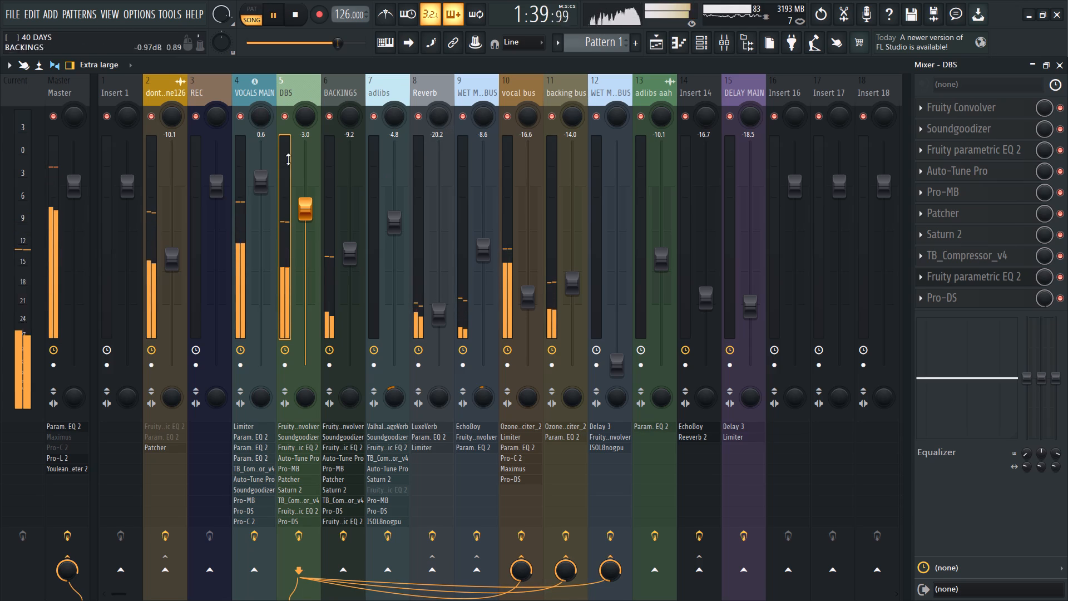
left_click(114, 13)
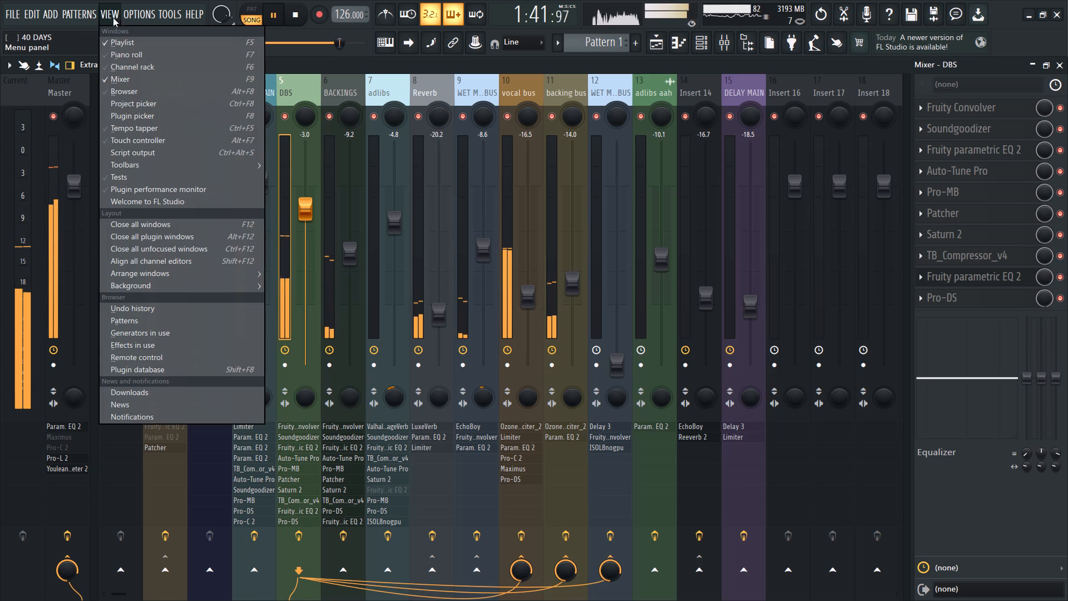
left_click(149, 242)
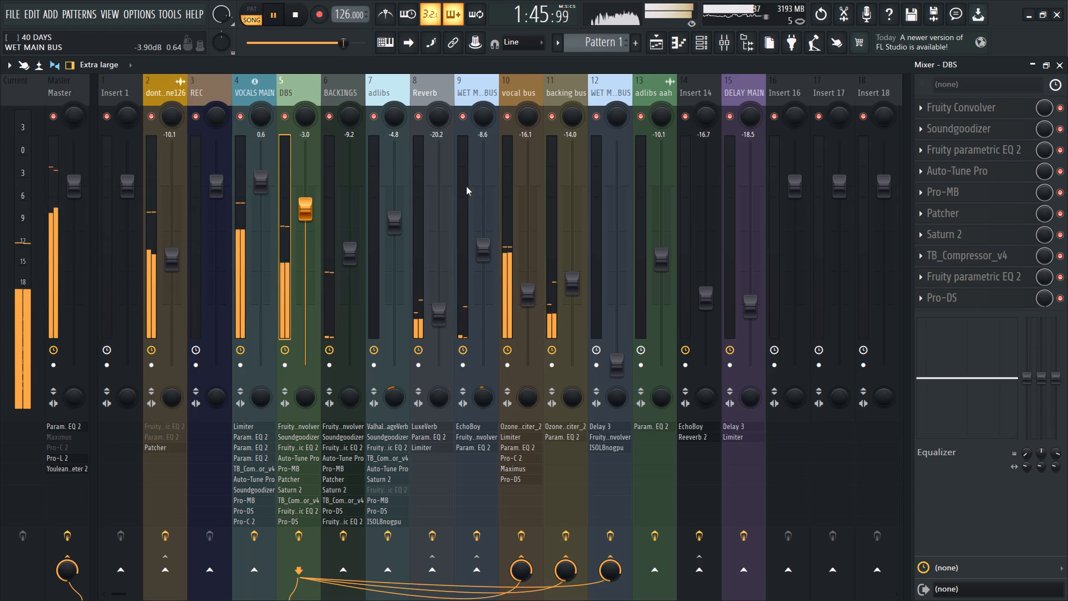
Set the volume of the dont check phone126 mixer track to -9.9 dB during playback.
left_click(63, 93)
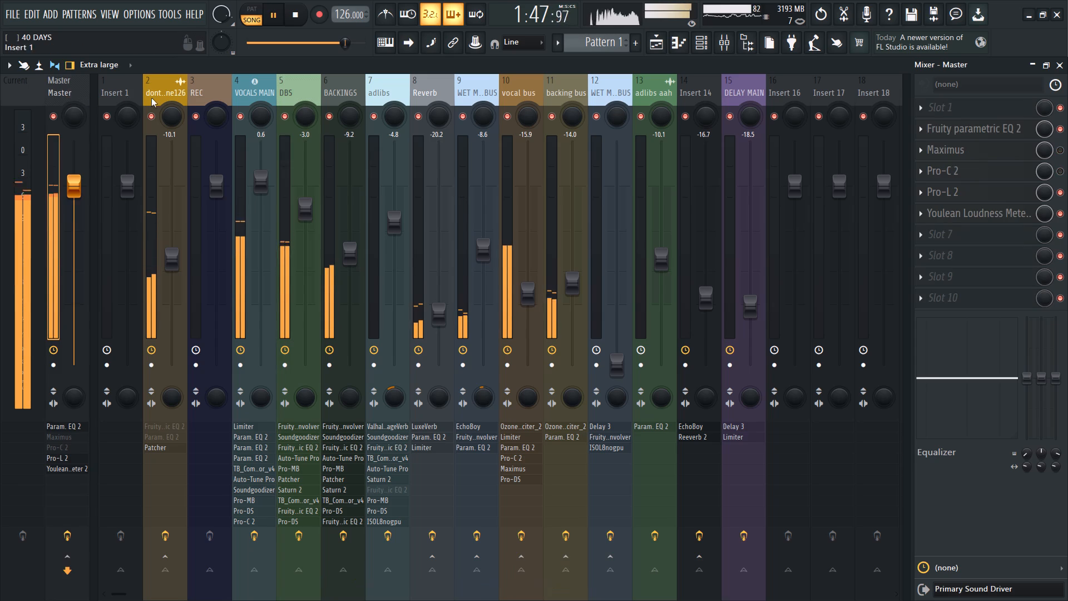
left_click(170, 90)
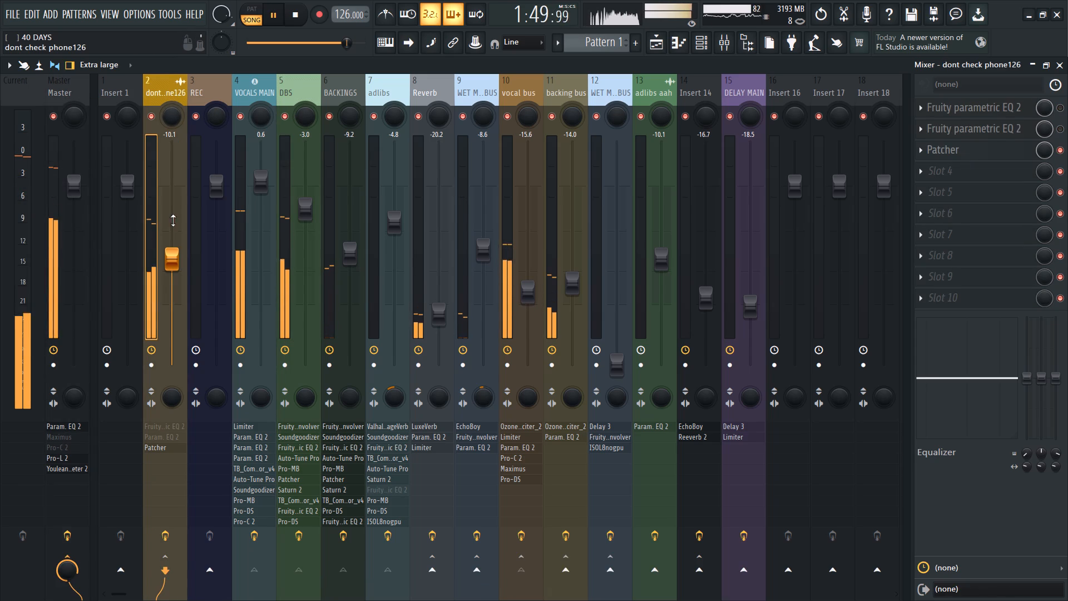
left_click(177, 255)
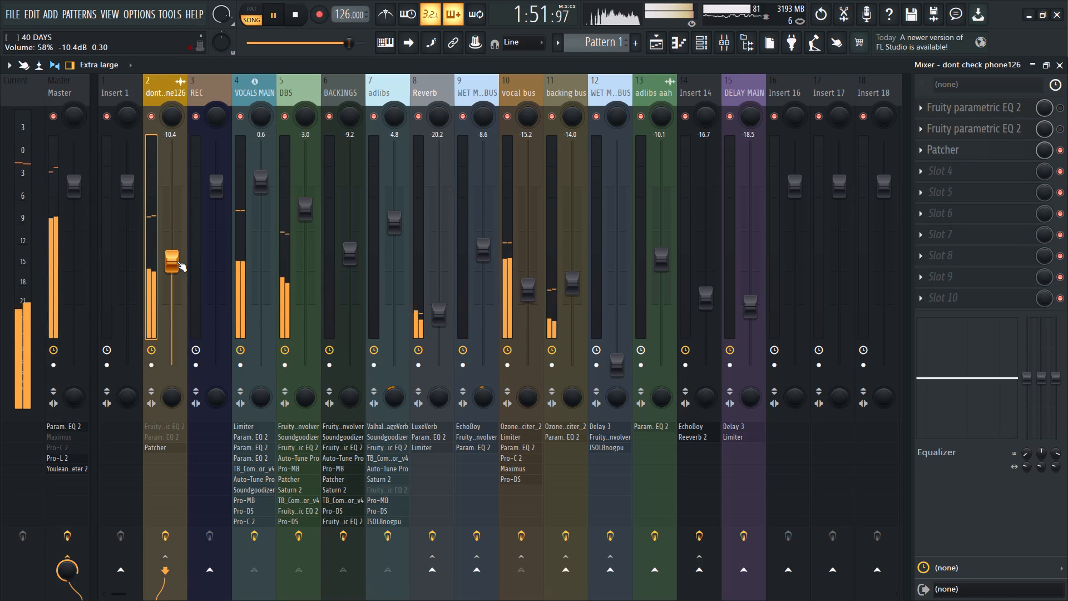
left_click_drag(177, 259, 177, 254)
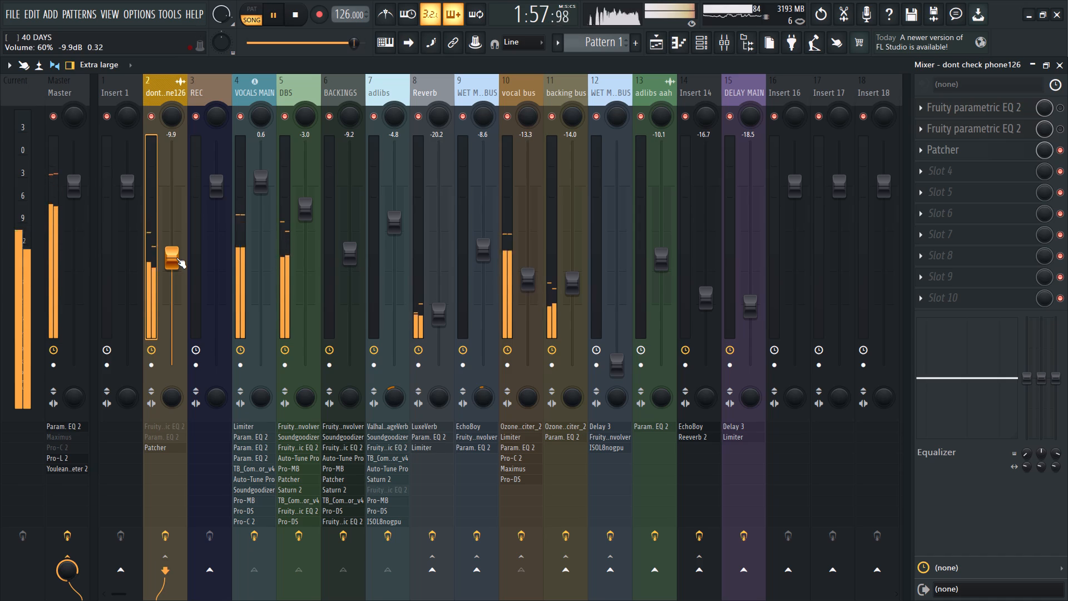
Set up an MP3 export of the song named 40 DAYS_NEW MASTER in the 40 DAYS project folder.
key("ctrl+shift+r")
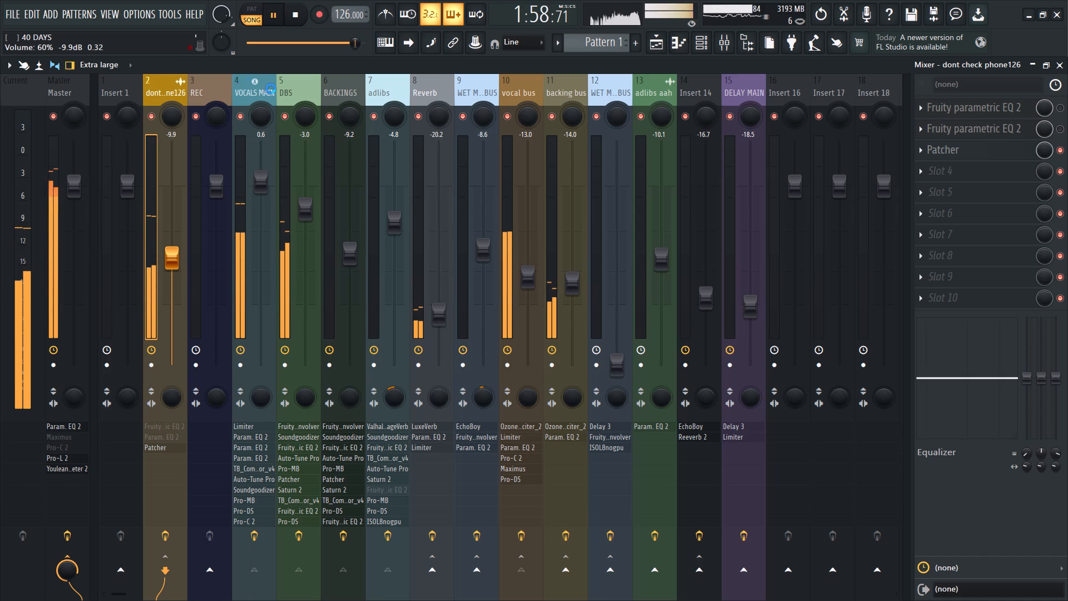
left_click(157, 498)
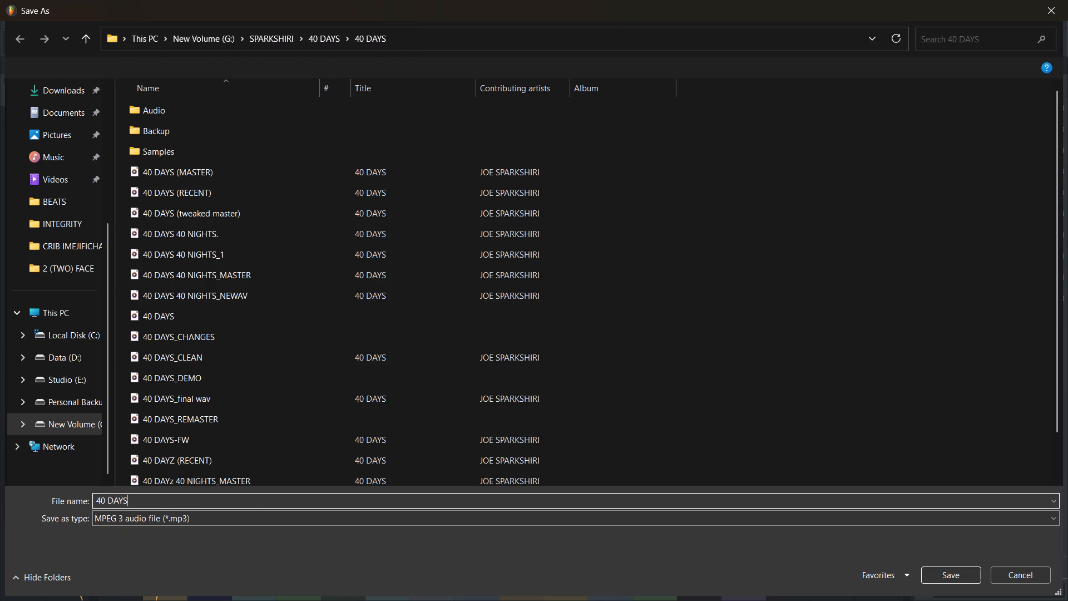
key("shift+underscore")
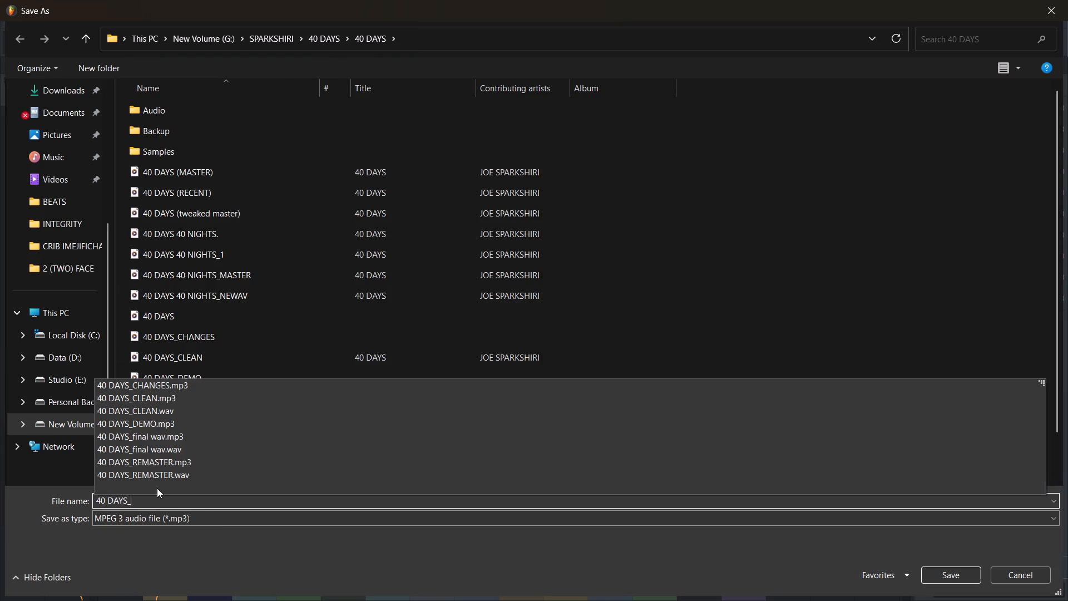
type("re")
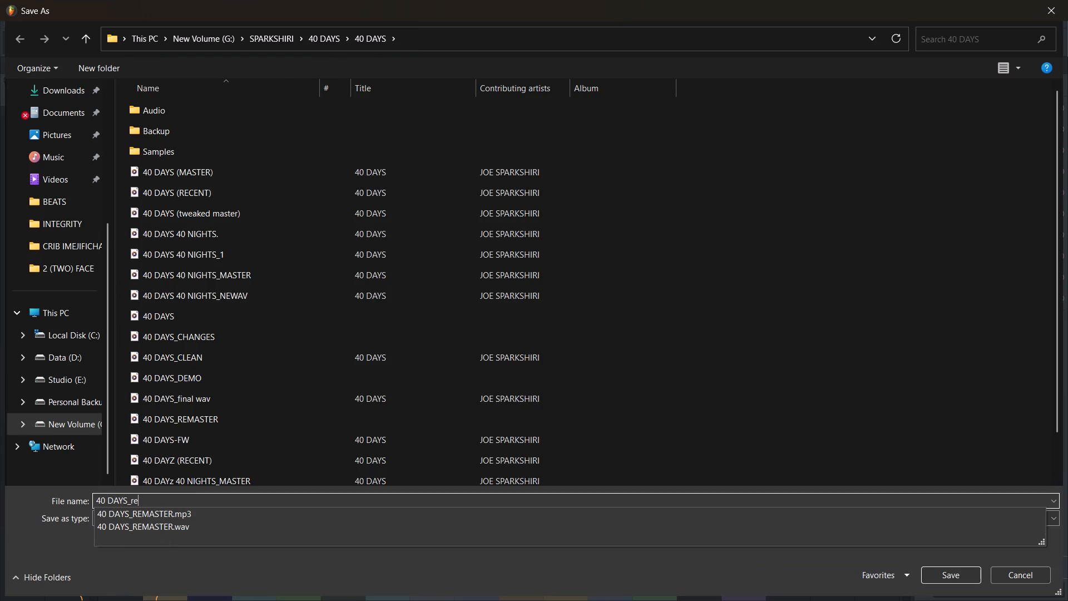
key("BackSpace")
key("BackSpace")
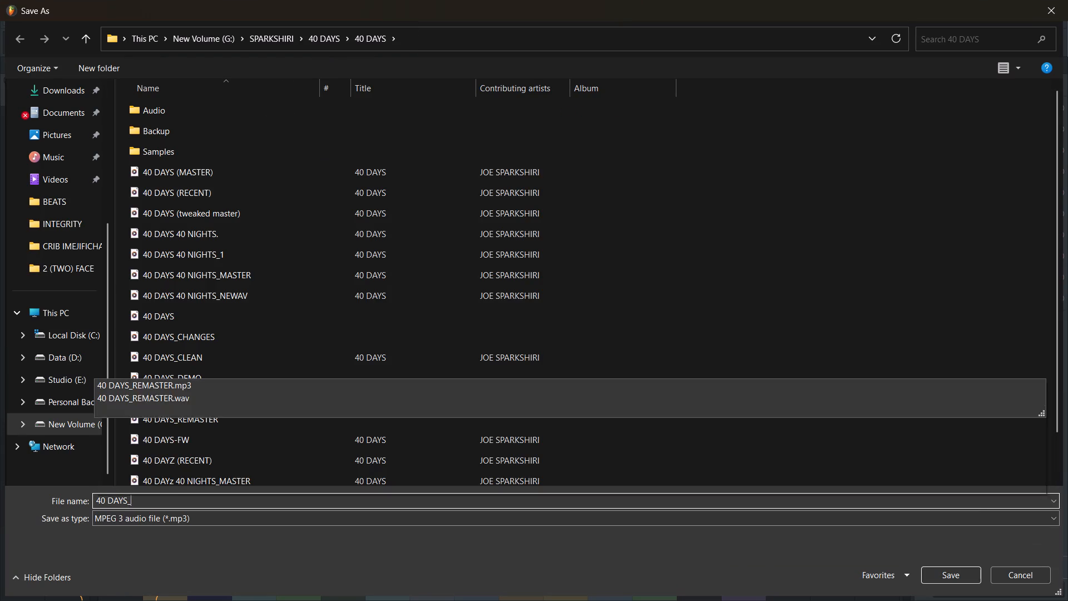
type("NEW")
key("space")
type("MASTER")
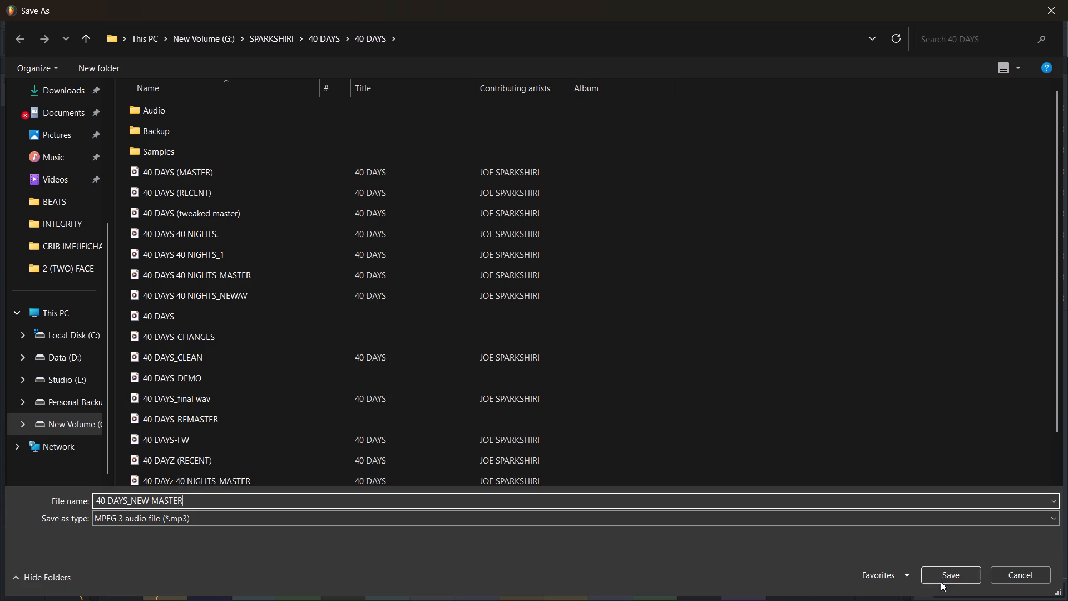
left_click(943, 576)
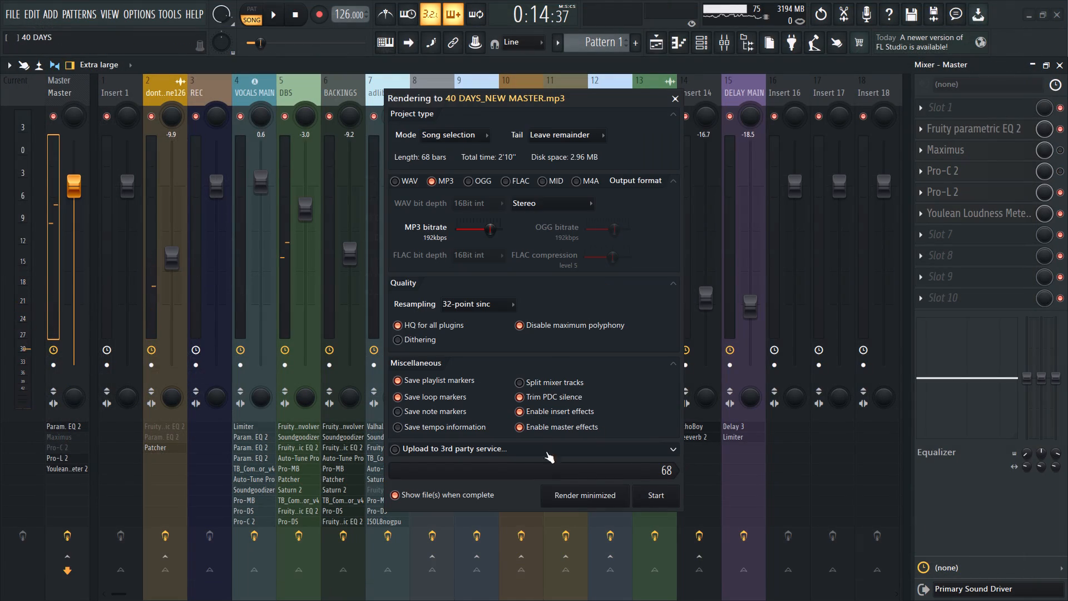
Start rendering the MP3 with the existing export settings and let the render run minimized.
left_click(649, 499)
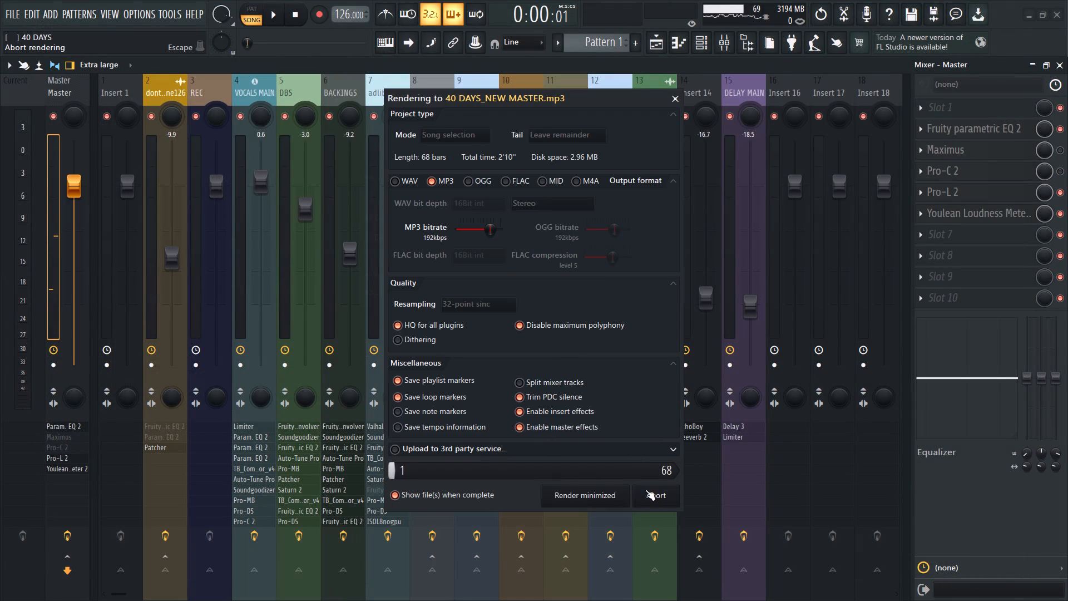
left_click(566, 496)
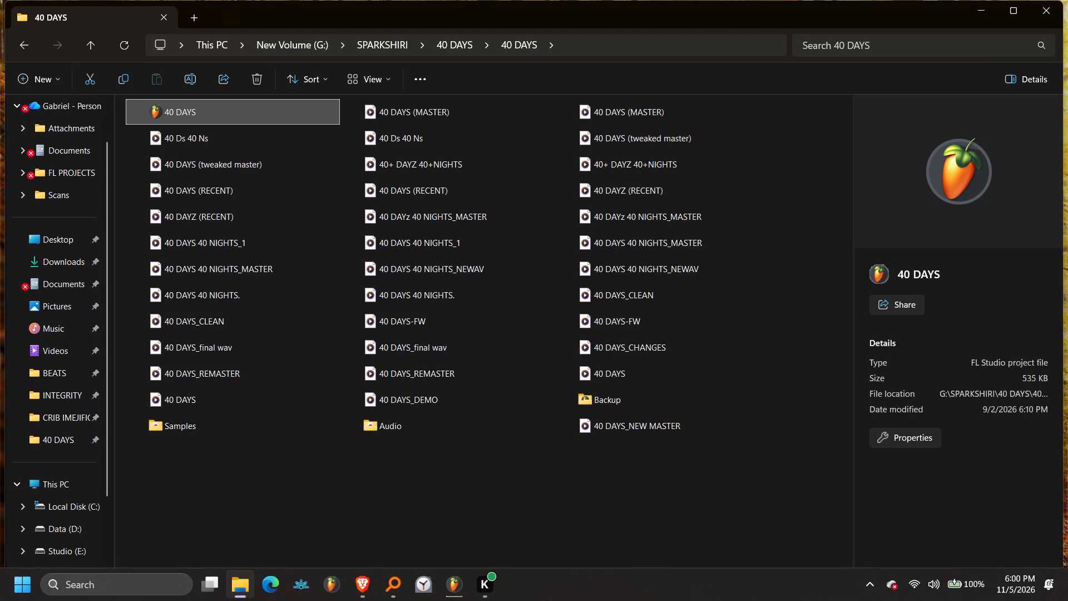
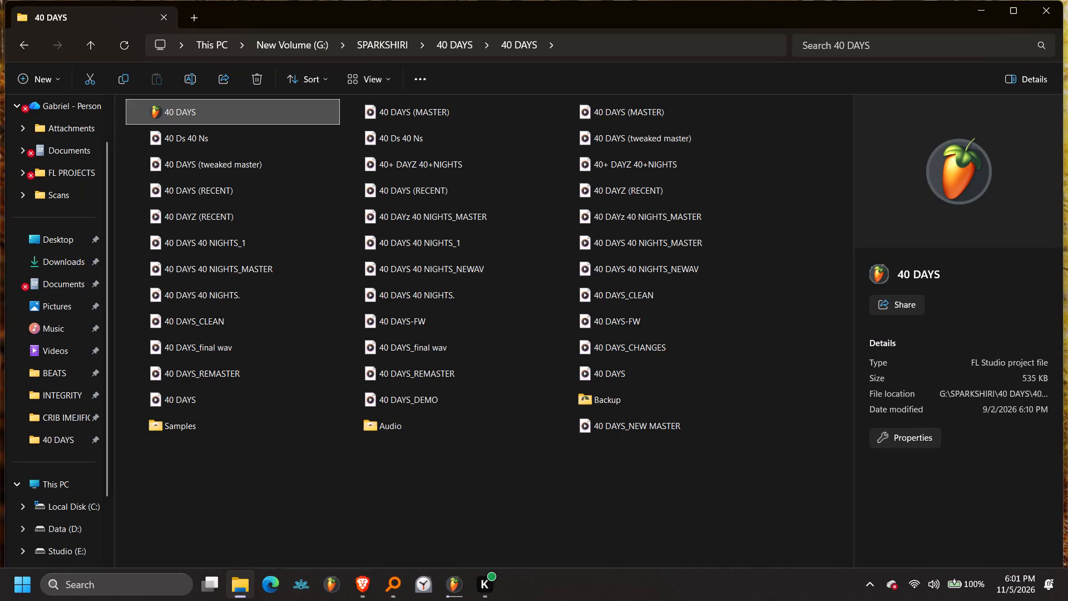
Switch from File Explorer back to the FL Studio window running the 40 DAYS_NEW MASTER render.
left_click(451, 583)
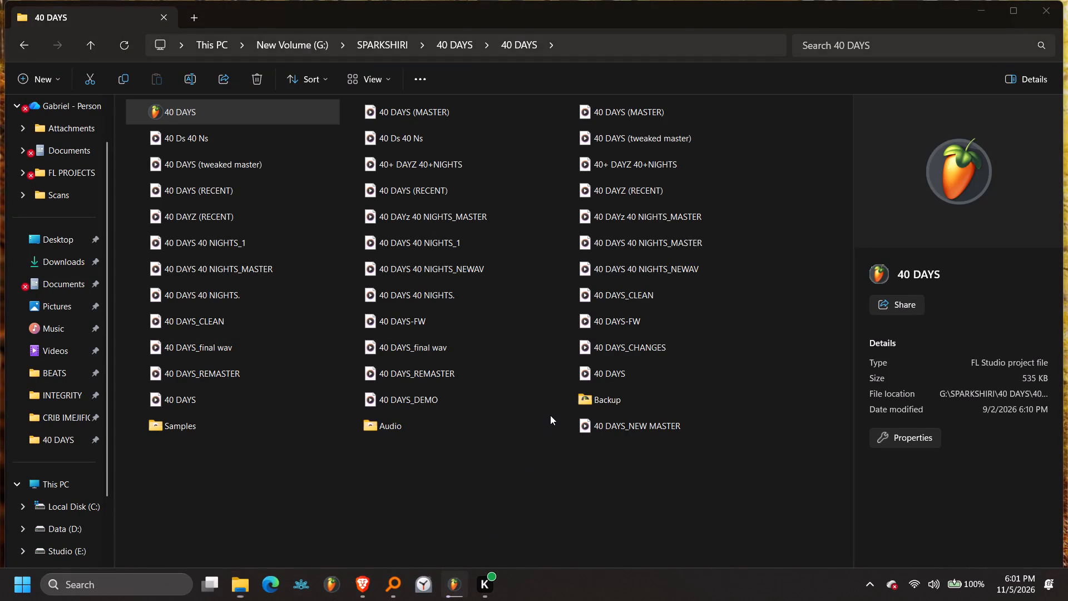